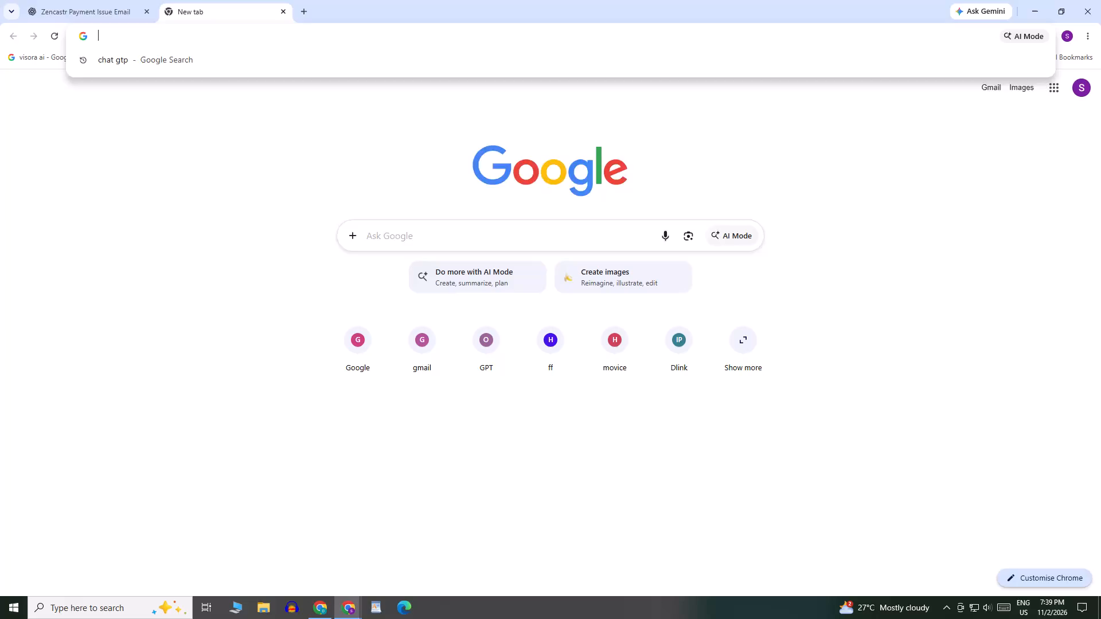
Search Google for "canva" in the new browser tab.
{"action": "type", "text": "ca"}
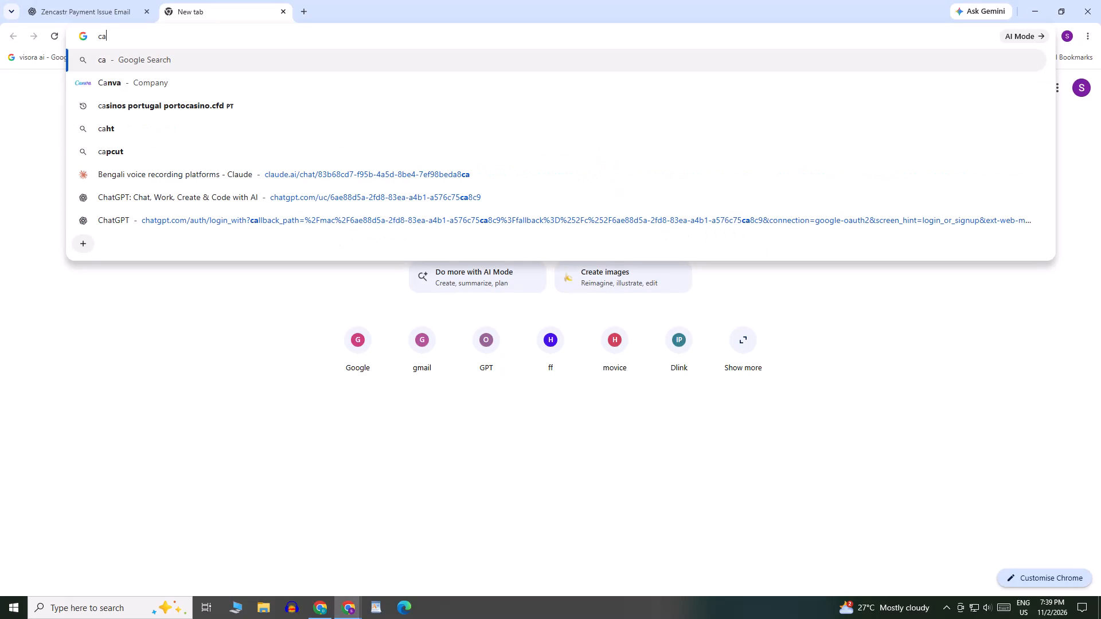
{"action": "type", "text": "nva"}
{"action": "key", "text": "Return"}
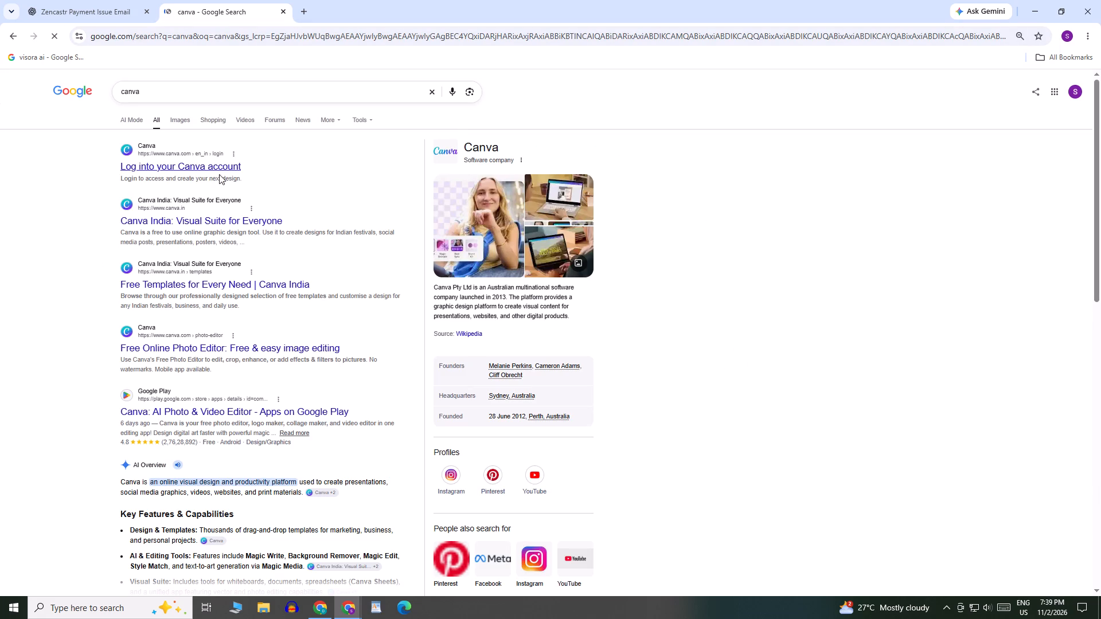
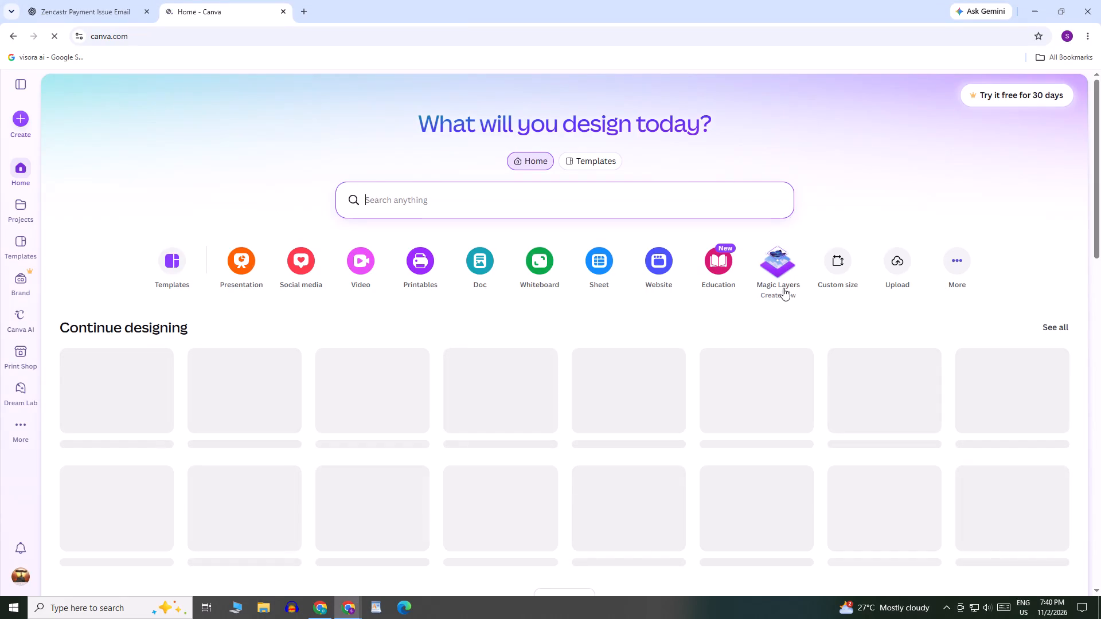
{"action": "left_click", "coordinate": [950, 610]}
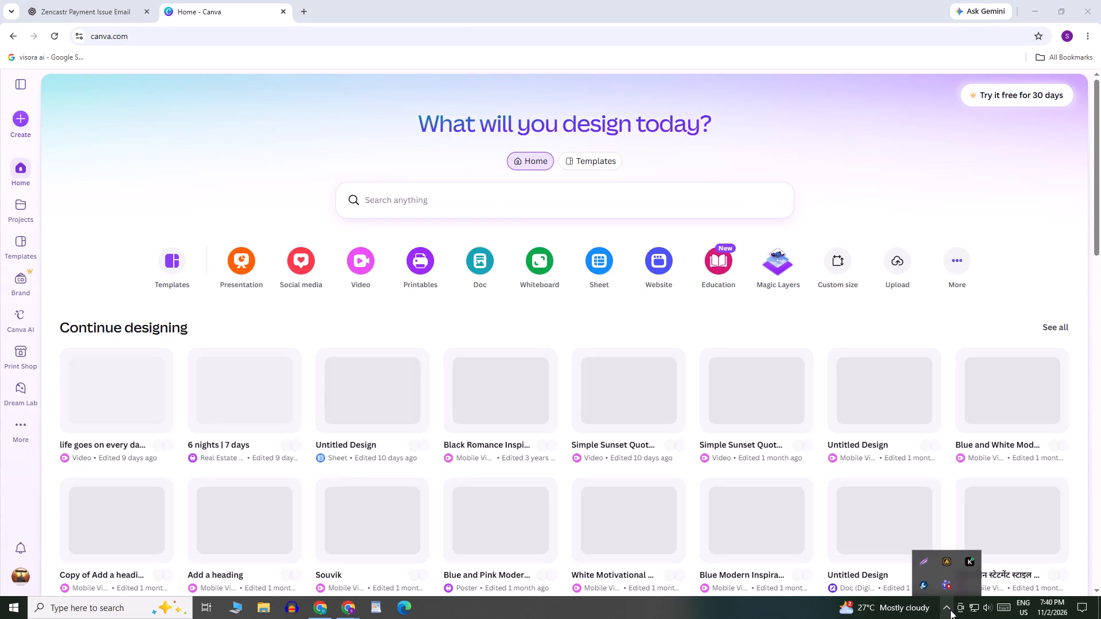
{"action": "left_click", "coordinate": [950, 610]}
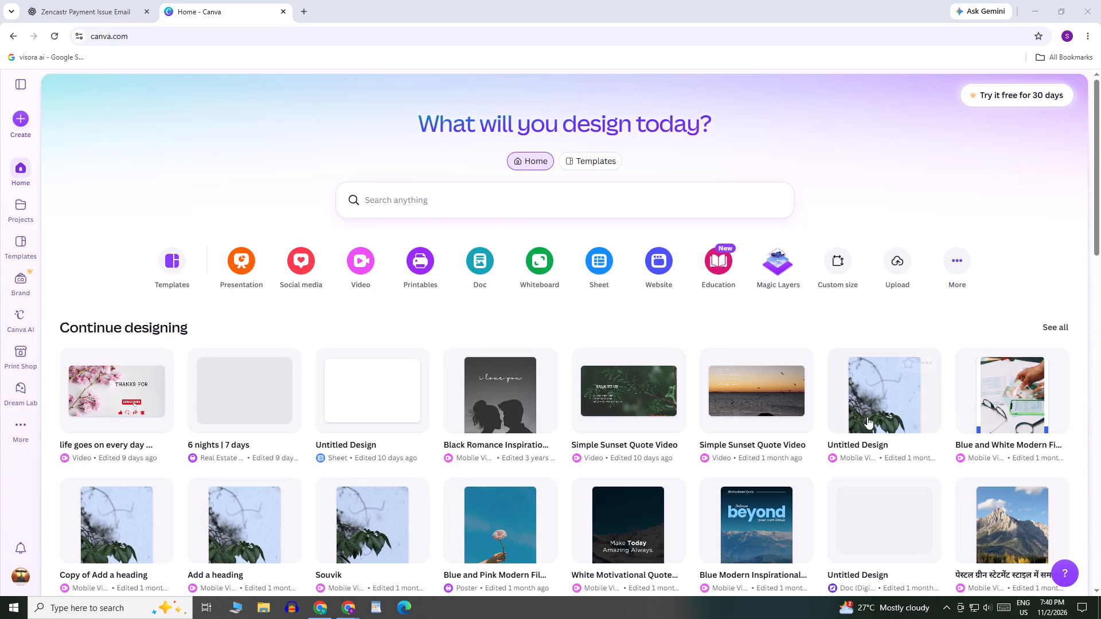
Browse to the Invitation template category and open the Pink Green and Orange Festive Diwali Celebration Invitation template.
{"action": "scroll", "coordinate": [903, 328], "scroll_direction": "down", "scroll_amount": 2}
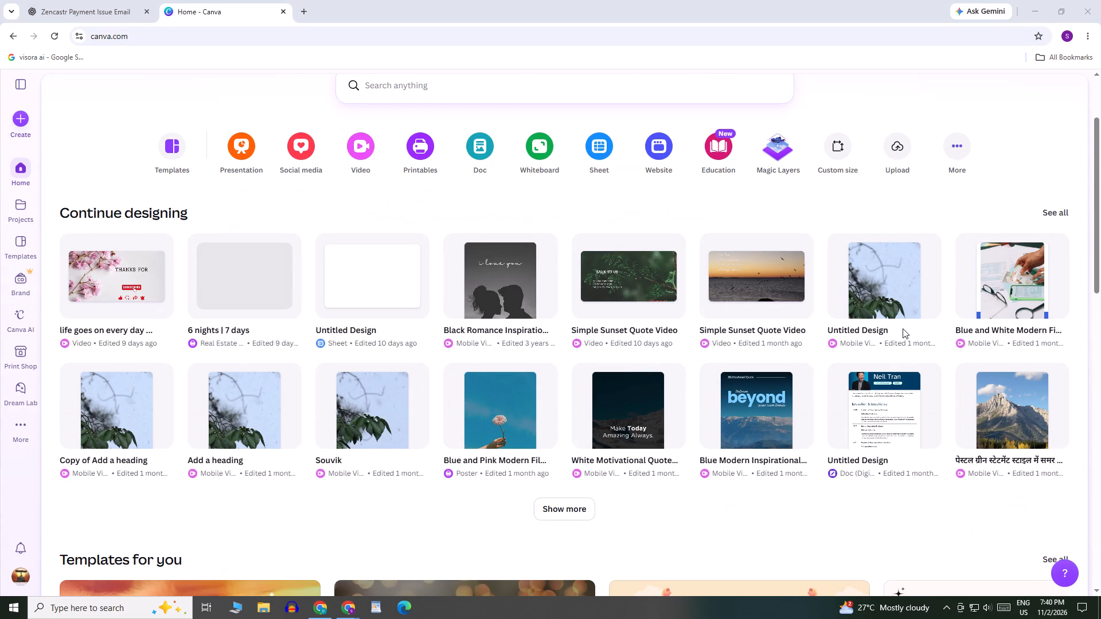
{"action": "scroll", "coordinate": [903, 328], "scroll_direction": "down", "scroll_amount": 10}
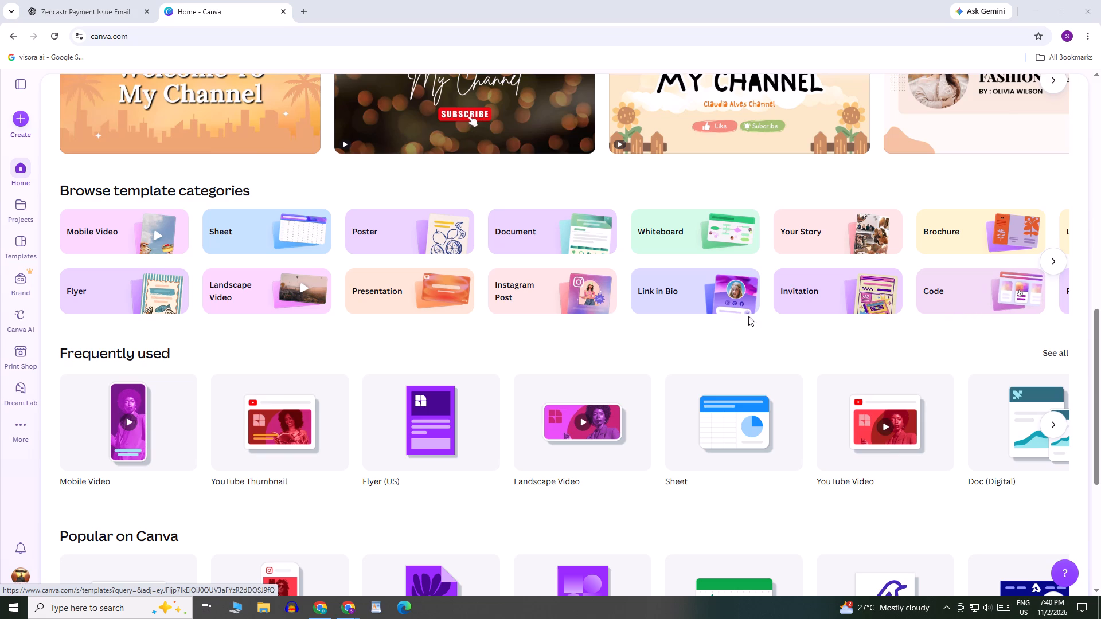
{"action": "left_click", "coordinate": [805, 290]}
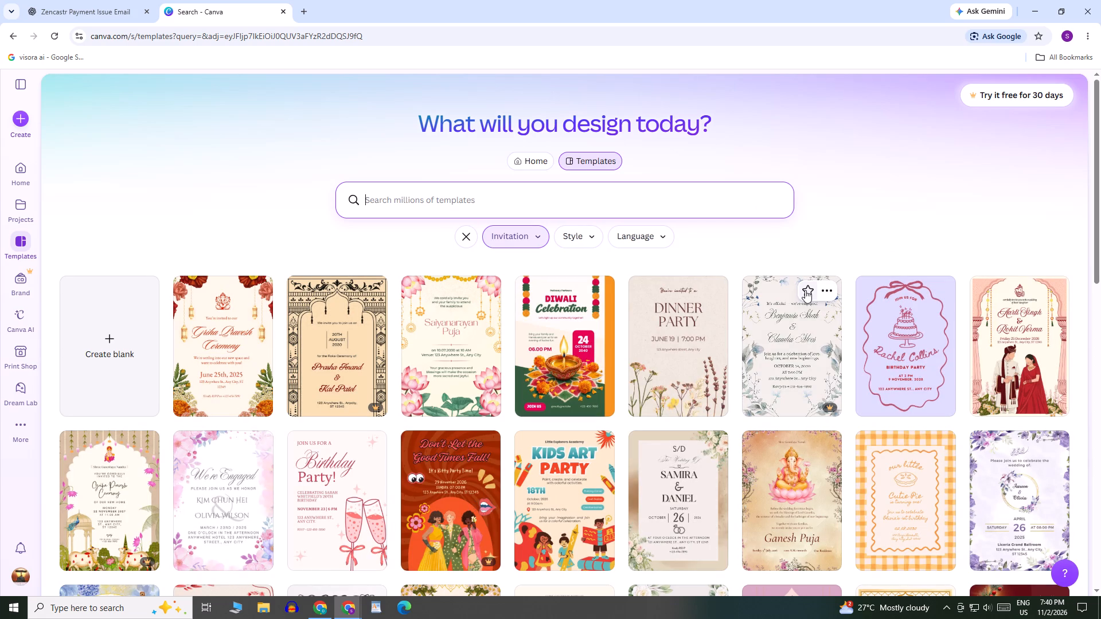
{"action": "left_click", "coordinate": [537, 367]}
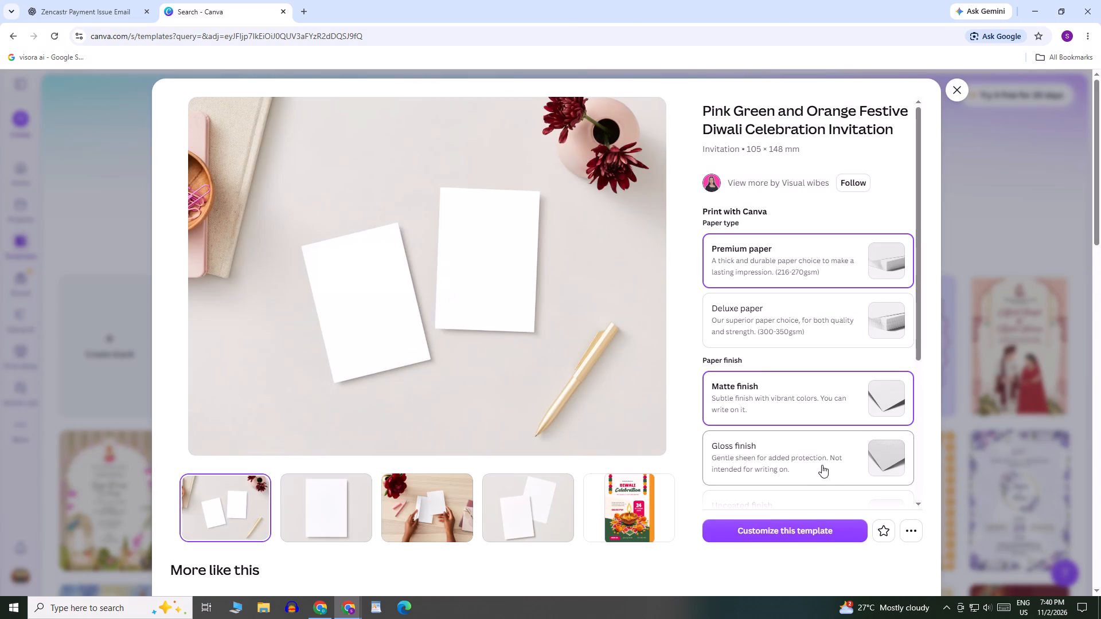
Select Deluxe paper for the Diwali invitation print options and set the quantity to 25 invitations.
{"action": "left_click", "coordinate": [806, 320]}
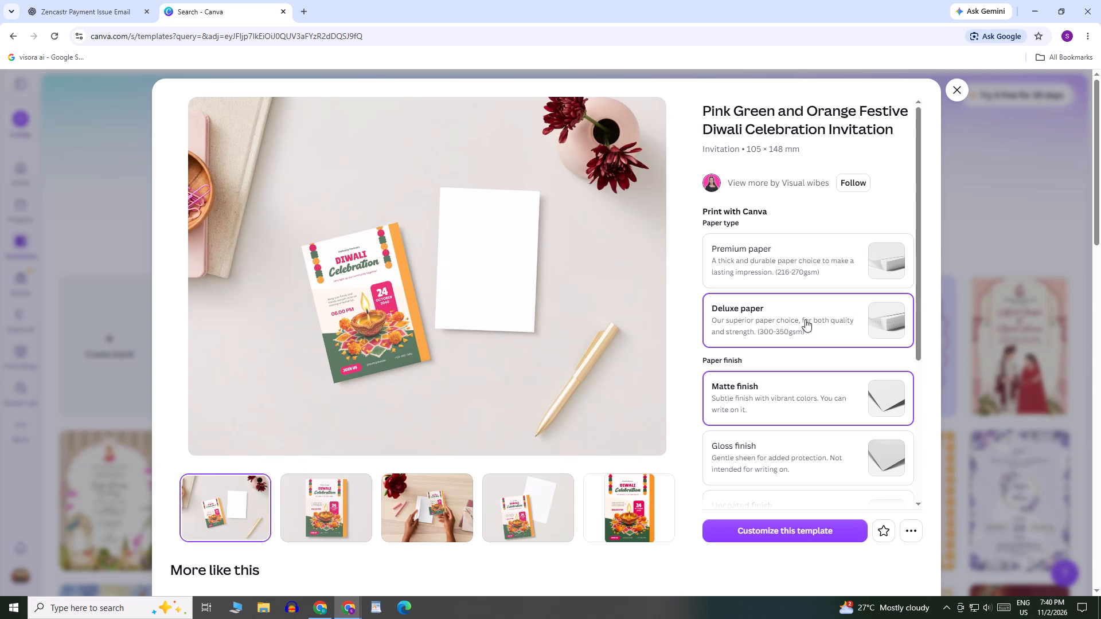
{"action": "scroll", "coordinate": [814, 381], "scroll_direction": "down", "scroll_amount": 4}
{"action": "left_click", "coordinate": [819, 362]}
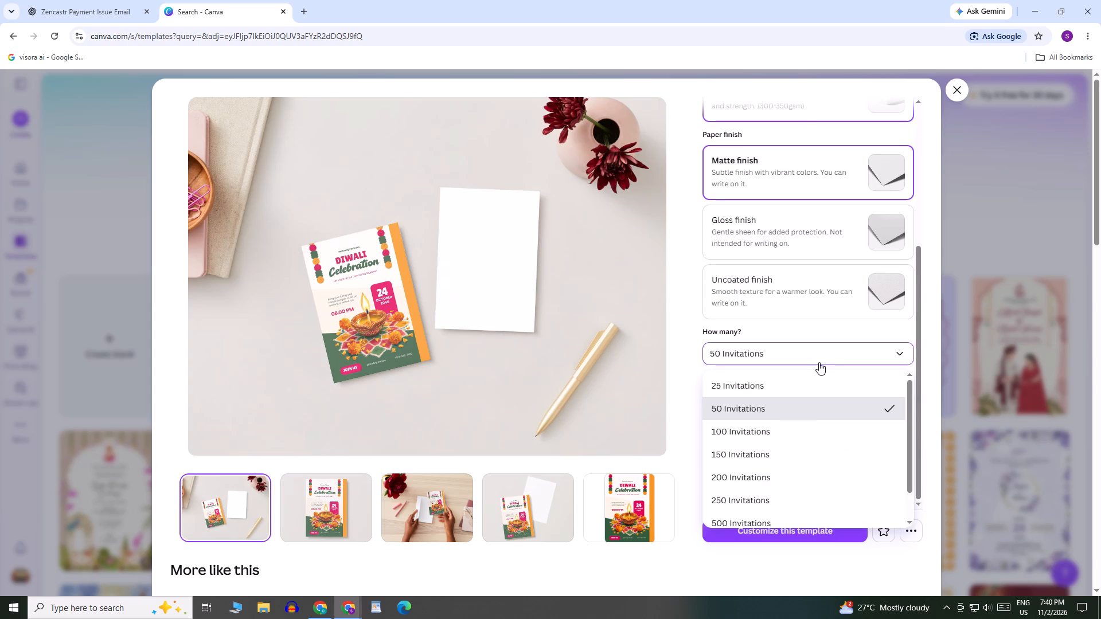
{"action": "scroll", "coordinate": [822, 421], "scroll_direction": "up", "scroll_amount": 3}
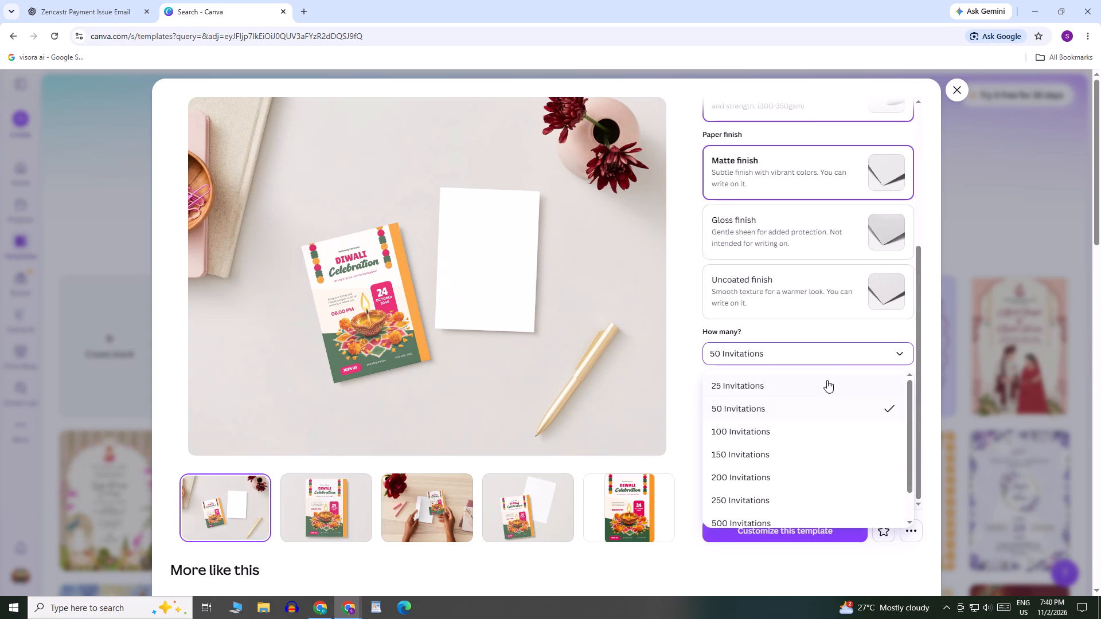
{"action": "left_click", "coordinate": [821, 384]}
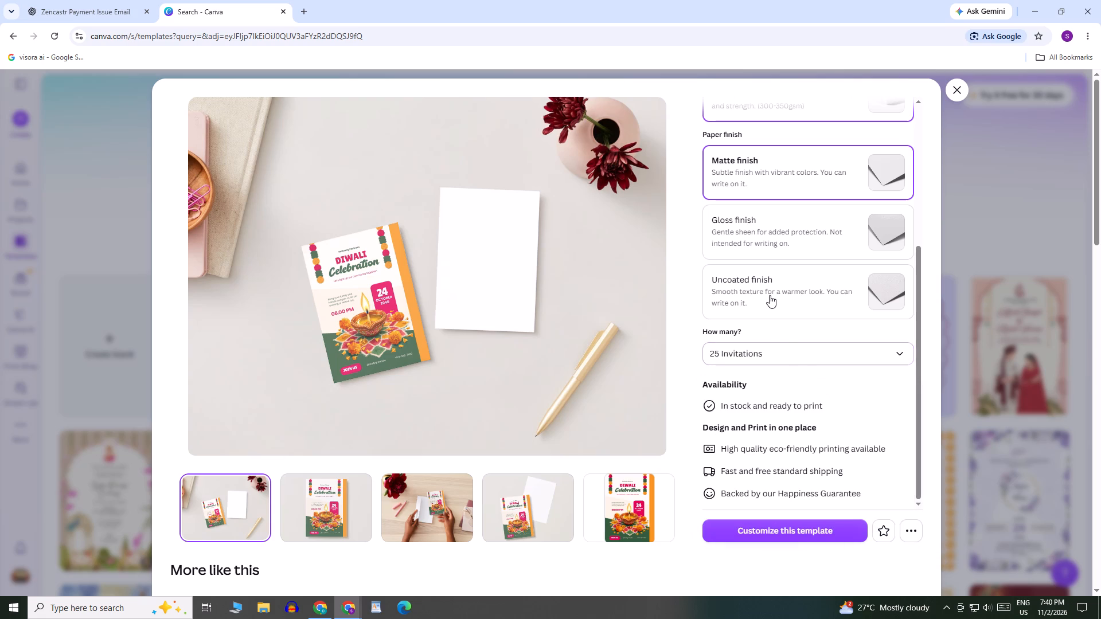
Choose Premium paper with Matte finish for the invitation and open the template for customizing.
{"action": "scroll", "coordinate": [769, 295], "scroll_direction": "up", "scroll_amount": 1}
{"action": "left_click", "coordinate": [770, 146]}
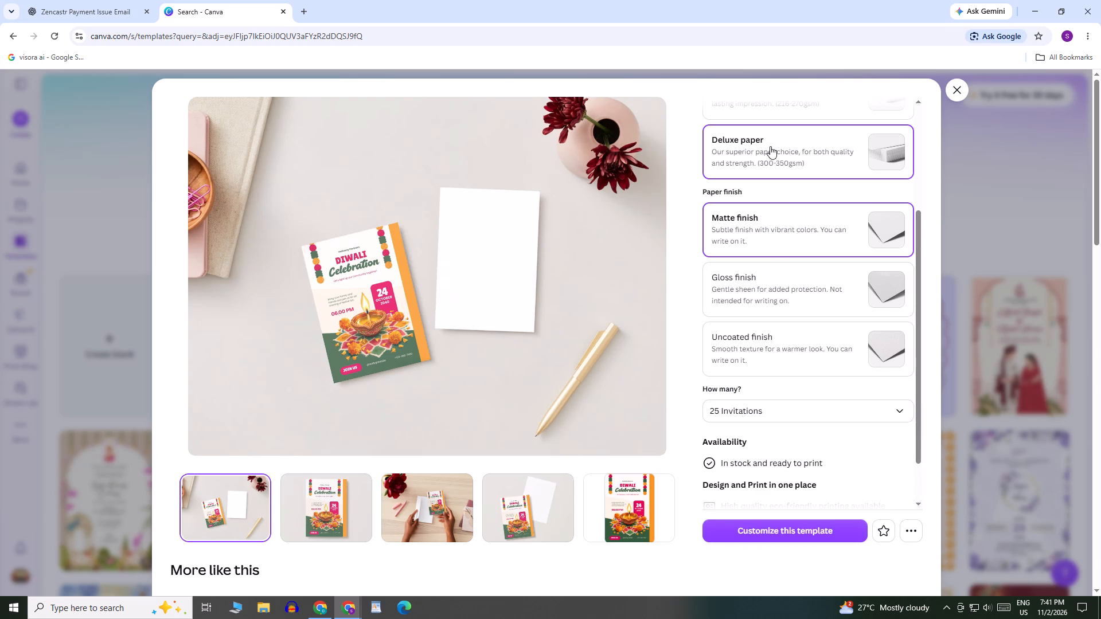
{"action": "left_click", "coordinate": [772, 151]}
{"action": "scroll", "coordinate": [826, 238], "scroll_direction": "up", "scroll_amount": 2}
{"action": "left_click", "coordinate": [854, 342]}
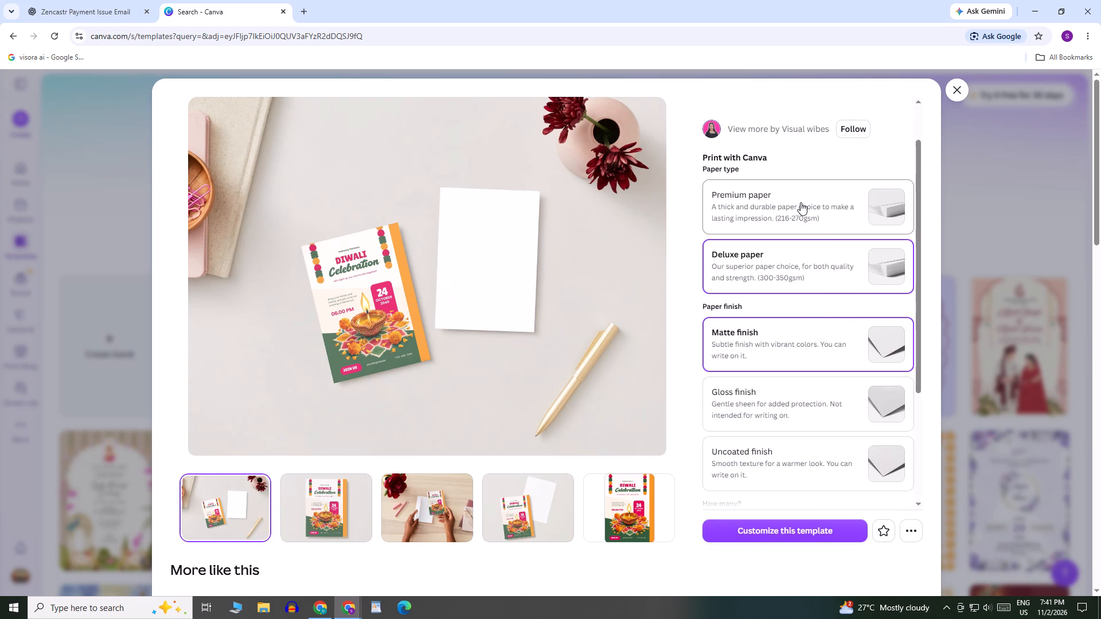
{"action": "left_click", "coordinate": [801, 202]}
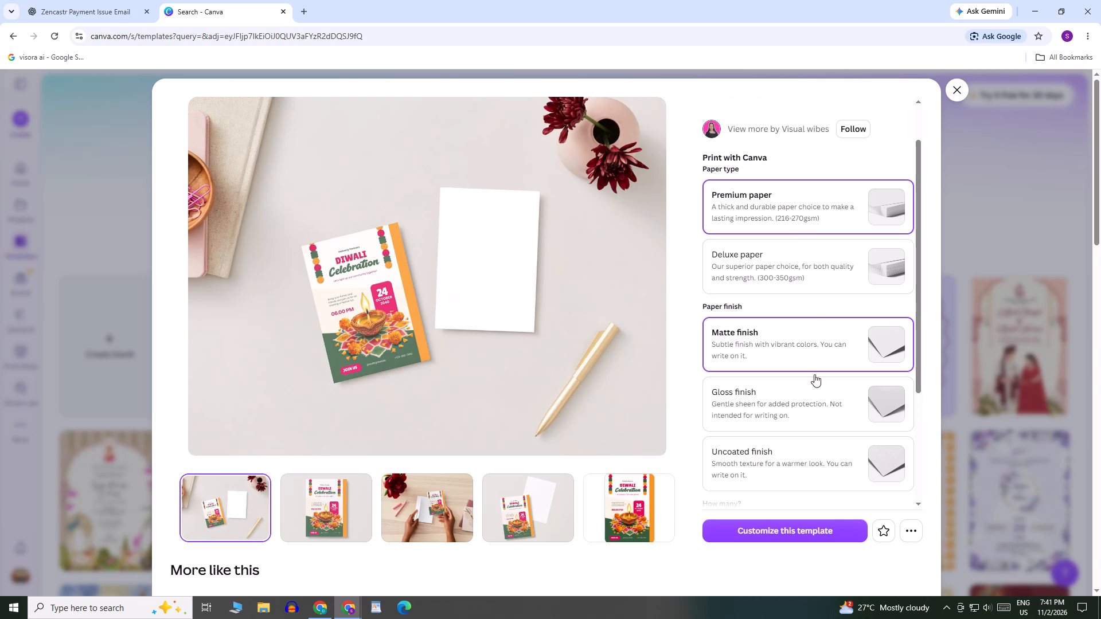
{"action": "left_click", "coordinate": [827, 538]}
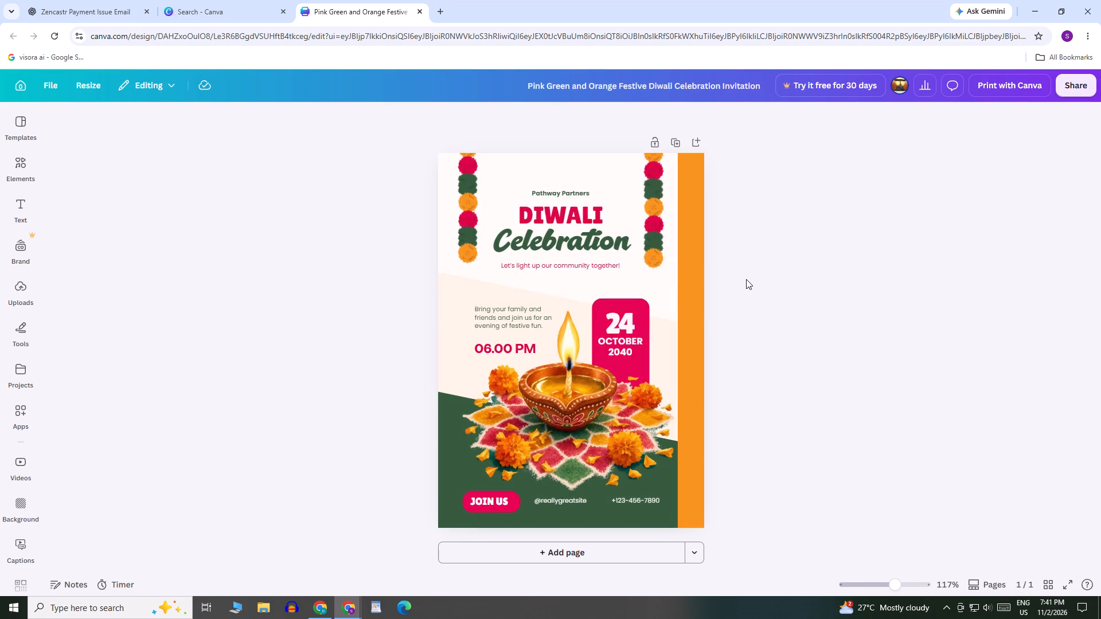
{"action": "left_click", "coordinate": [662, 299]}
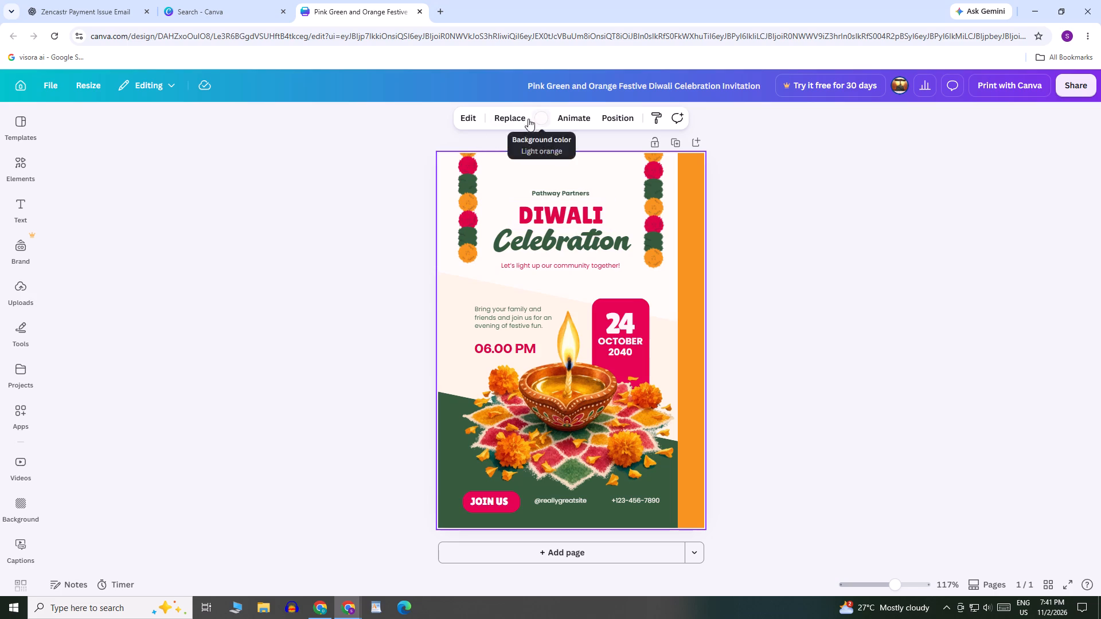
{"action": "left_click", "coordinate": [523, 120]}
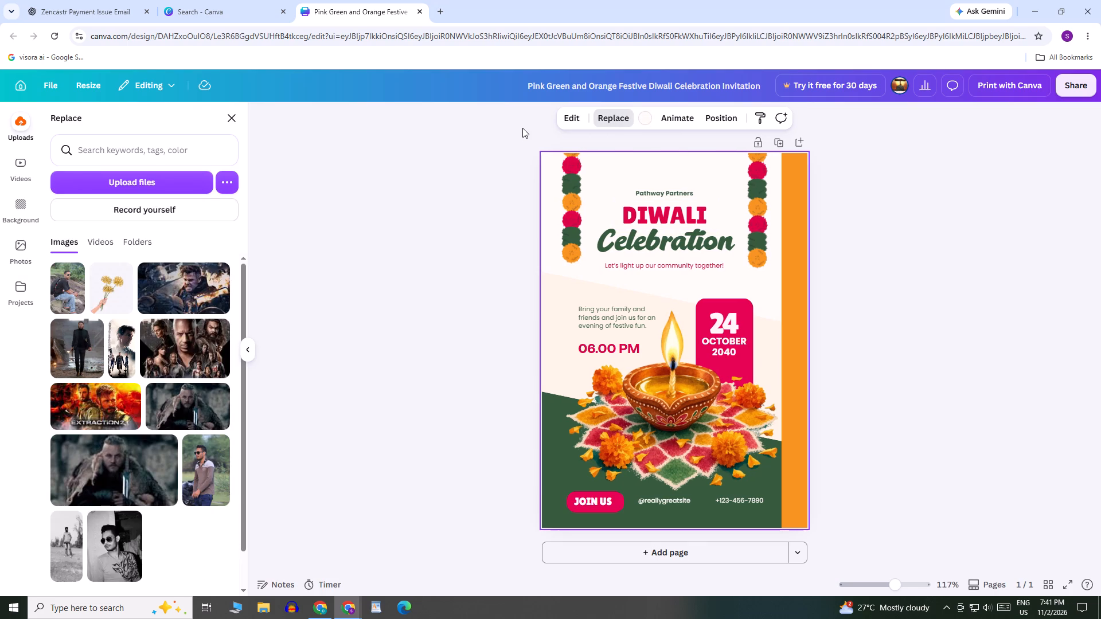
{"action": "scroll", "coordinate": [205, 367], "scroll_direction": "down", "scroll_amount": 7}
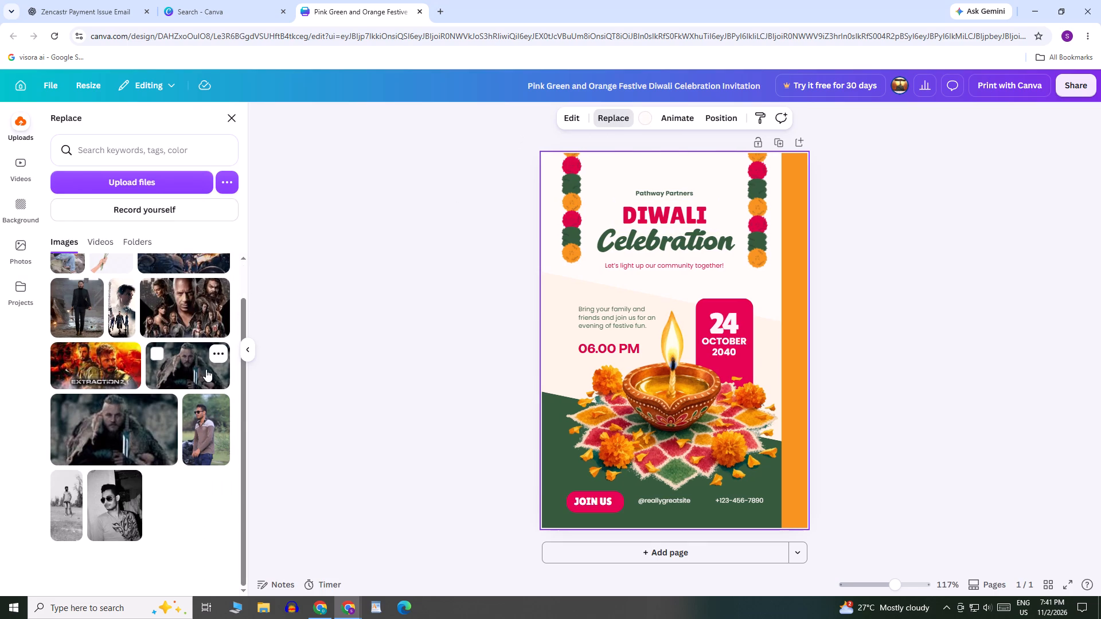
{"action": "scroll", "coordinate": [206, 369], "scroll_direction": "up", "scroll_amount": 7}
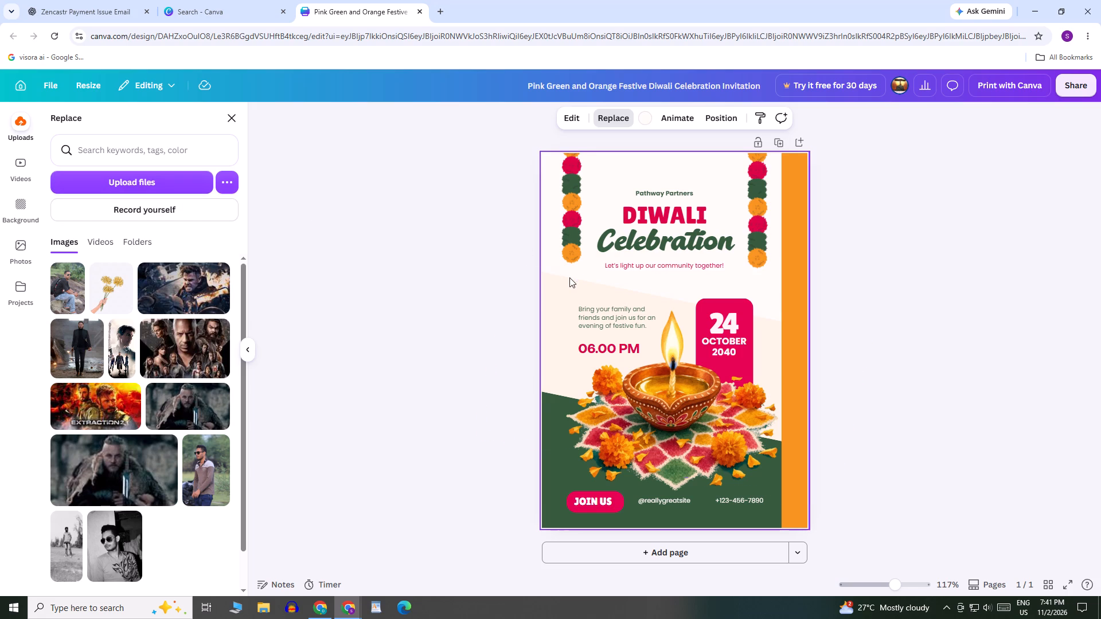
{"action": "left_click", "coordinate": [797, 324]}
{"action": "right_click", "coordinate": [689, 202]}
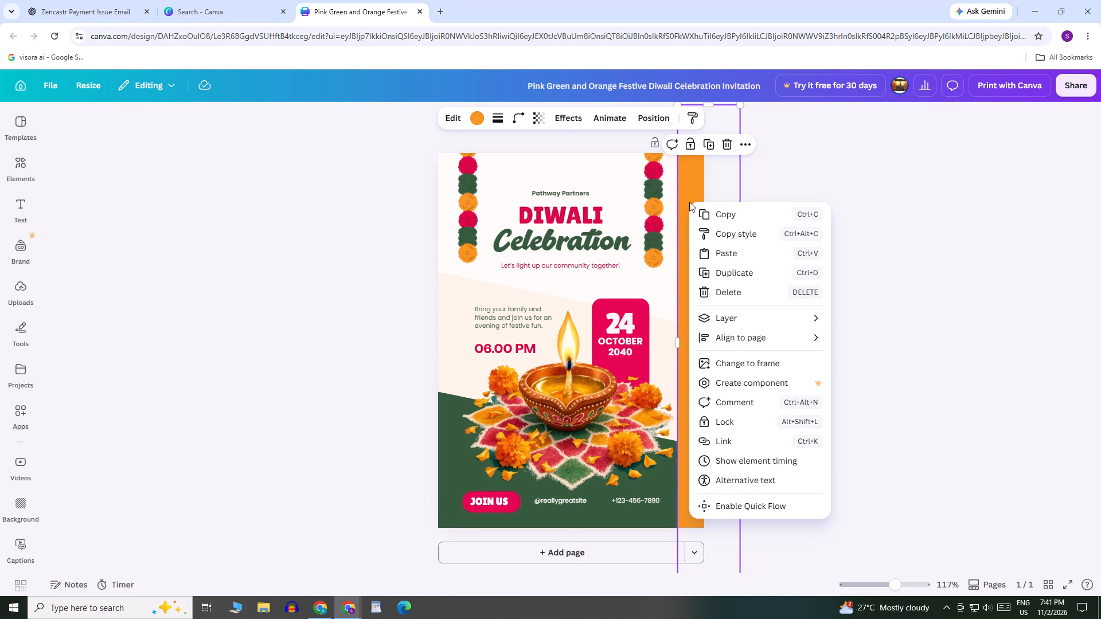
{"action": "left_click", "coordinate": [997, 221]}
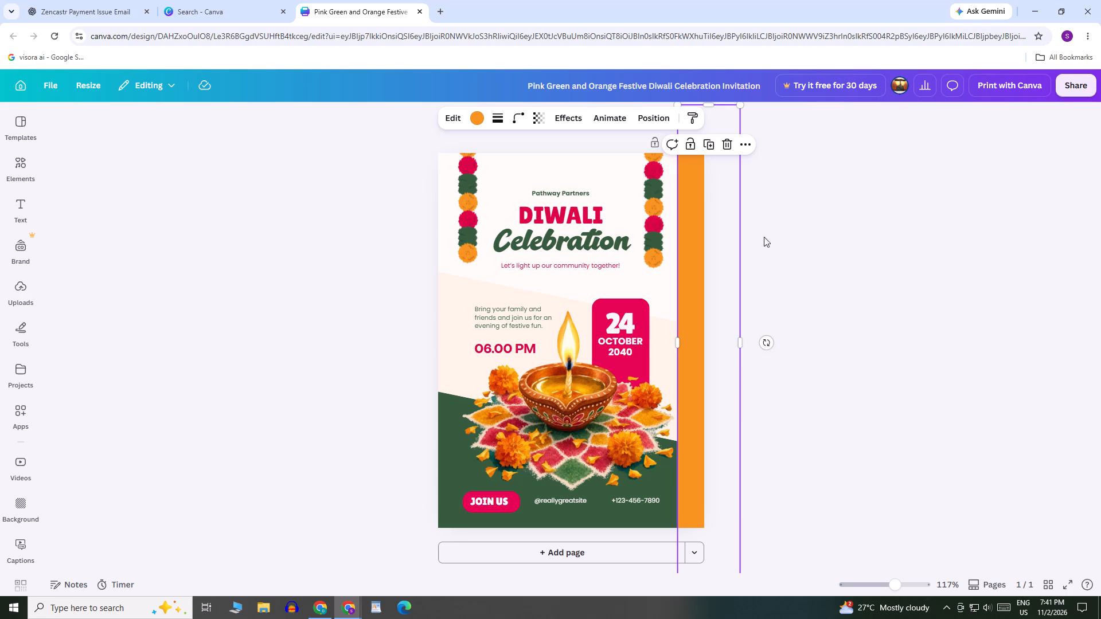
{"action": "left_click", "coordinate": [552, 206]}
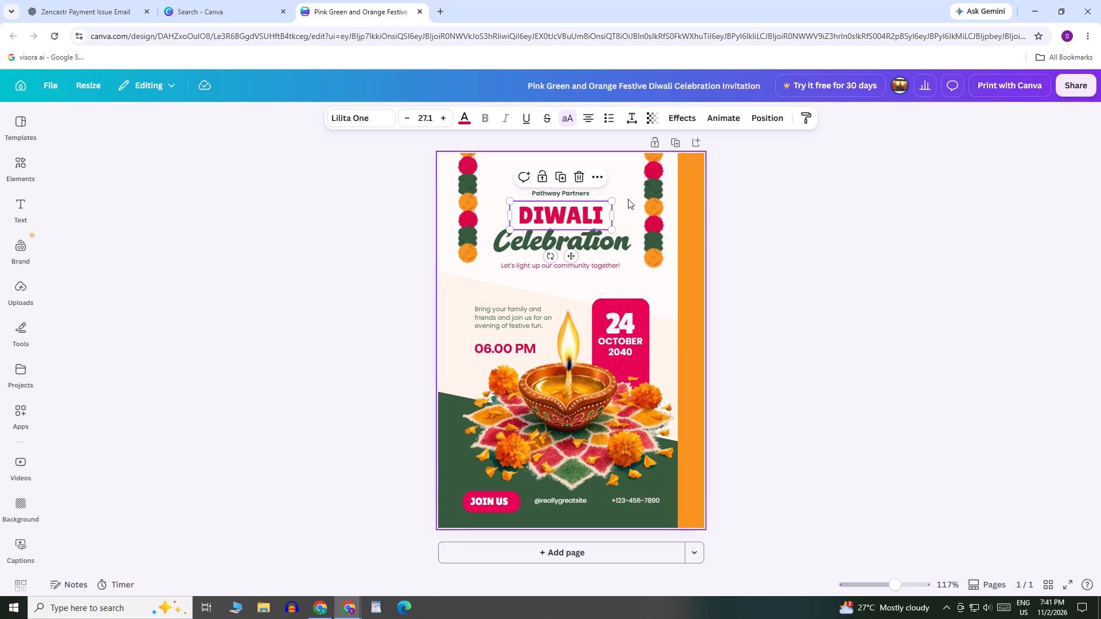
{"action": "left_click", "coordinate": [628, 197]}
Clear the "Pathway Partners" text line above the DIWALI heading.
{"action": "left_click", "coordinate": [561, 196]}
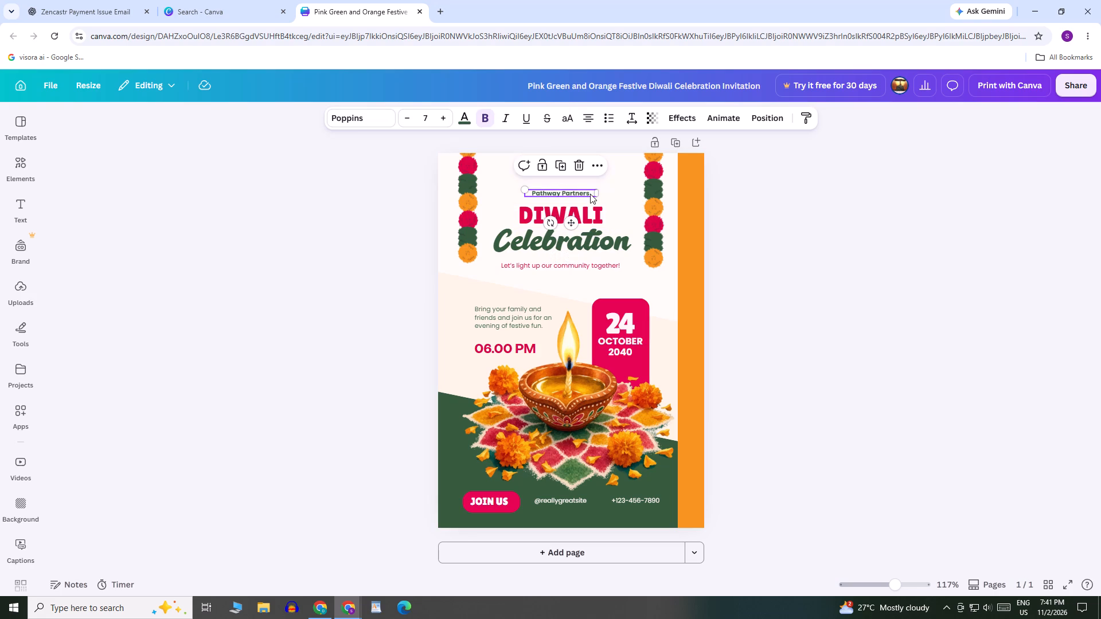
{"action": "left_click", "coordinate": [591, 193]}
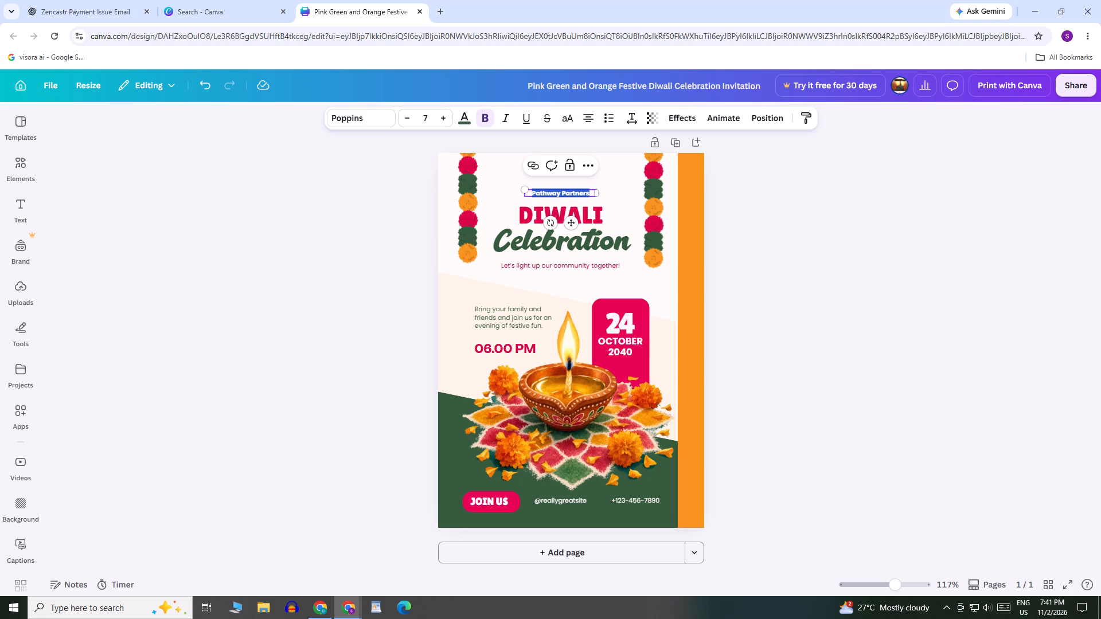
{"action": "key", "text": "BackSpace"}
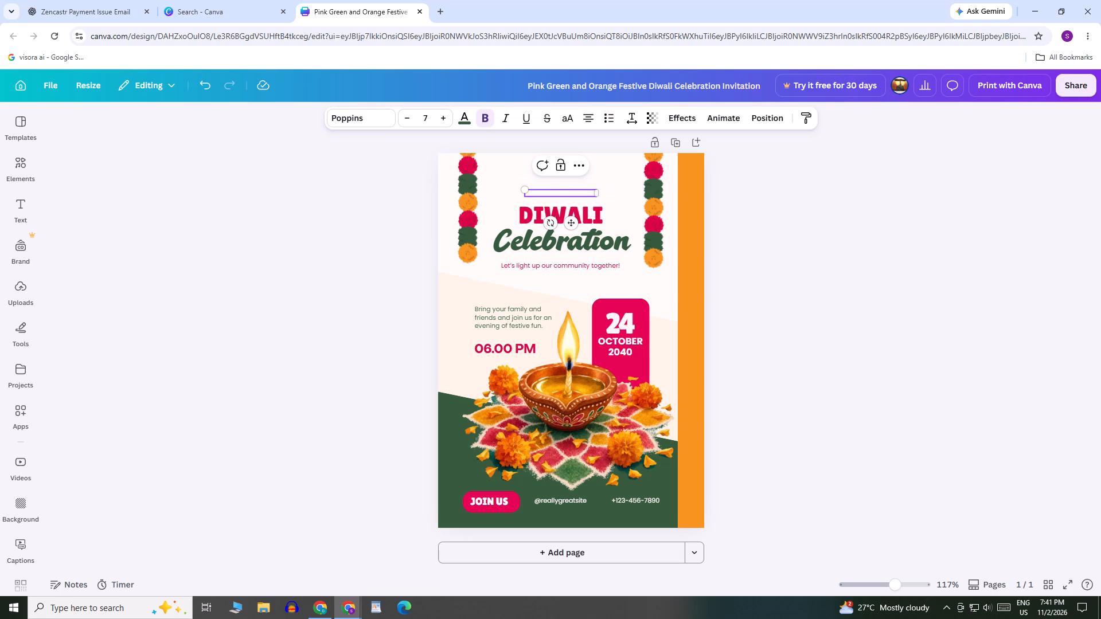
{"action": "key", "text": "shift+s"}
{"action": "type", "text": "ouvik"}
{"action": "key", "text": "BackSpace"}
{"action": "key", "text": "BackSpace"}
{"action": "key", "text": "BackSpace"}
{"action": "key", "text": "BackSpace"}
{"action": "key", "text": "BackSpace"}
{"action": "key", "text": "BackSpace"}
Enter "Bengal Gharana's" in the empty text line above the DIWALI heading.
{"action": "type", "text": "Be"}
{"action": "type", "text": "ngal"}
{"action": "key", "text": "space"}
{"action": "type", "text": "Gharana"}
{"action": "type", "text": "'s"}
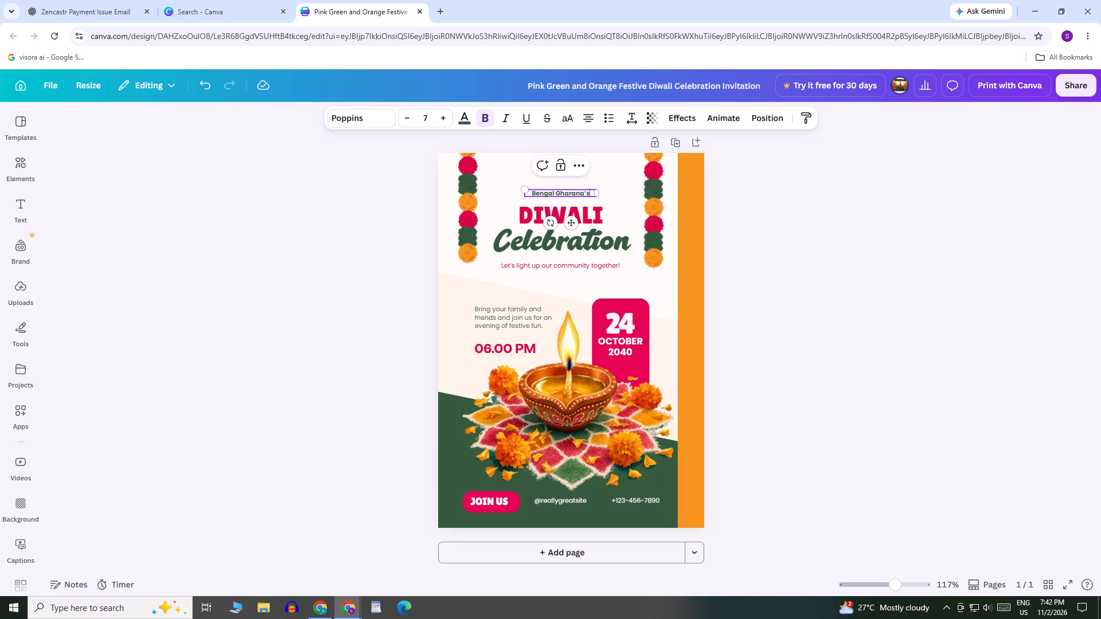
{"action": "left_click", "coordinate": [615, 201]}
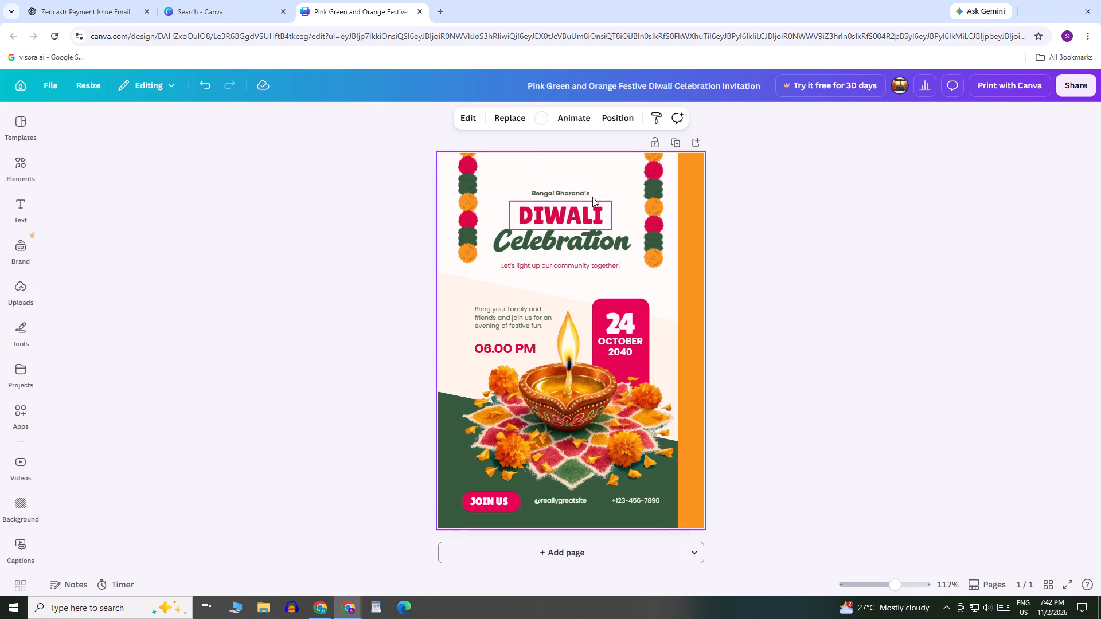
Set the "Bengal Gharana's" line to font size 8 and the Lilita One font.
{"action": "left_click", "coordinate": [564, 191]}
{"action": "left_click", "coordinate": [439, 122]}
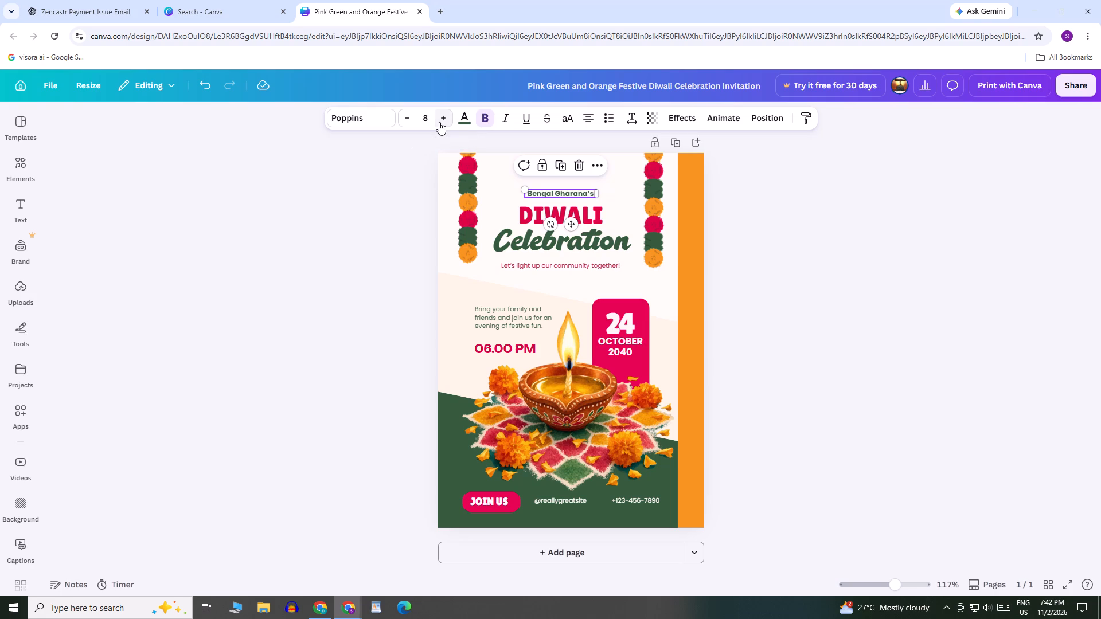
{"action": "left_click", "coordinate": [374, 117]}
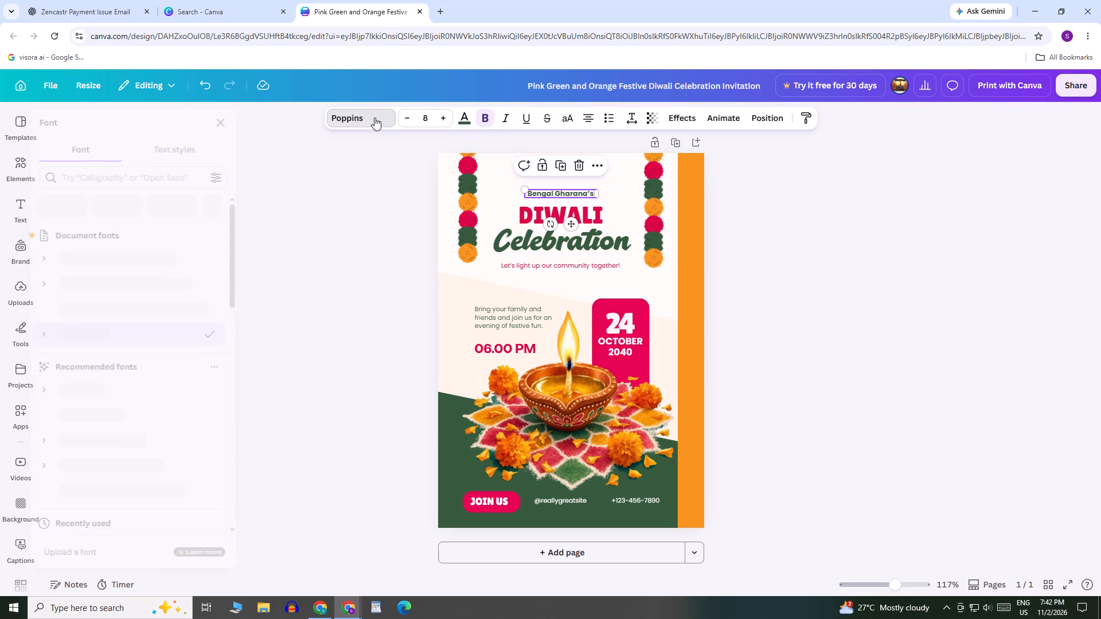
{"action": "left_click", "coordinate": [169, 316]}
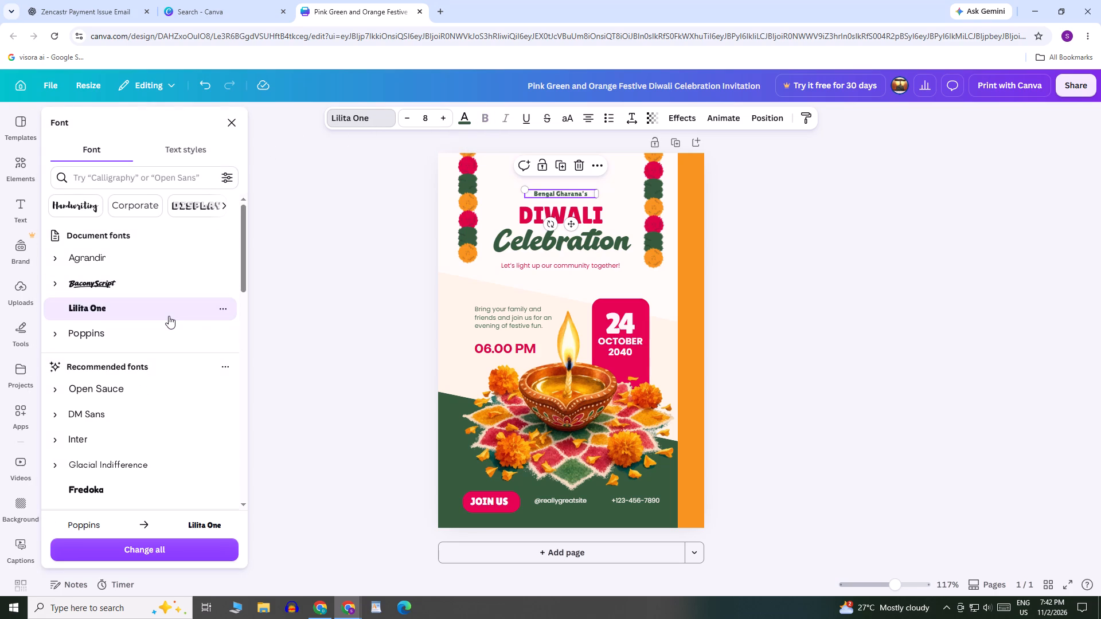
Increase the "Bengal Gharana's" line to font size 10 and nudge it slightly up from the DIWALI heading.
{"action": "left_click", "coordinate": [444, 117]}
{"action": "left_click", "coordinate": [444, 117]}
{"action": "left_click", "coordinate": [879, 209]}
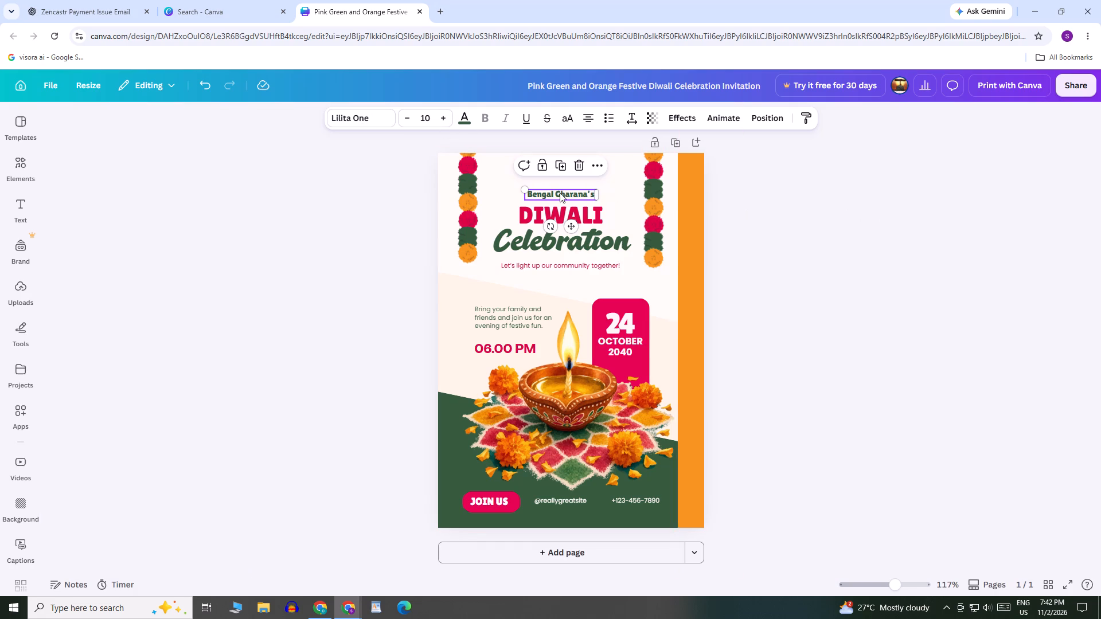
{"action": "left_click_drag", "start_coordinate": [559, 189], "coordinate": [557, 177]}
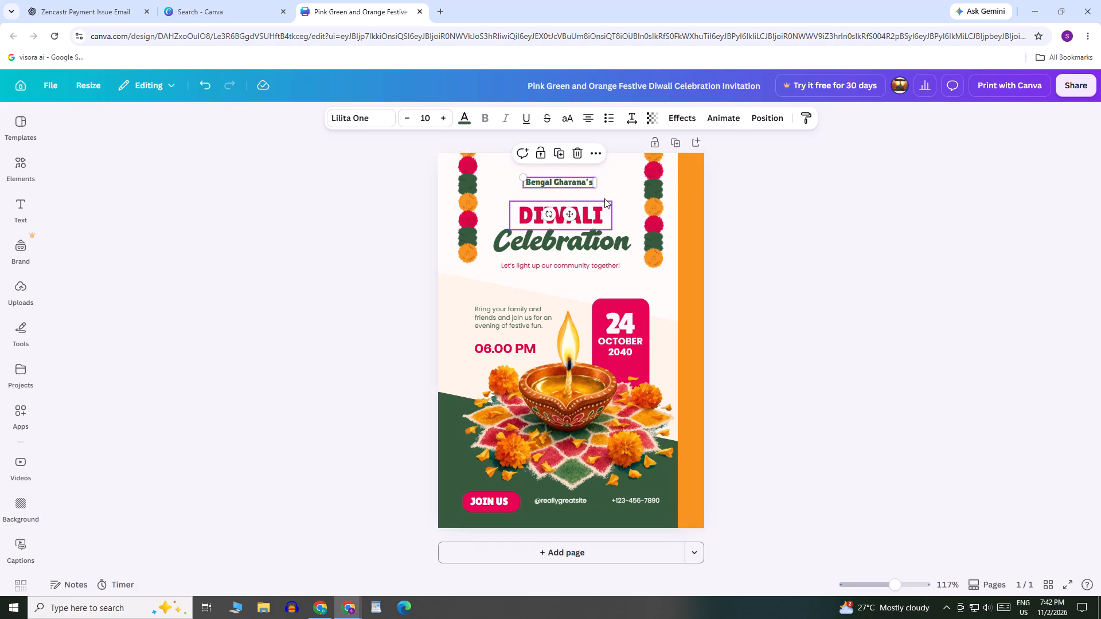
{"action": "left_click_drag", "start_coordinate": [579, 182], "coordinate": [577, 189]}
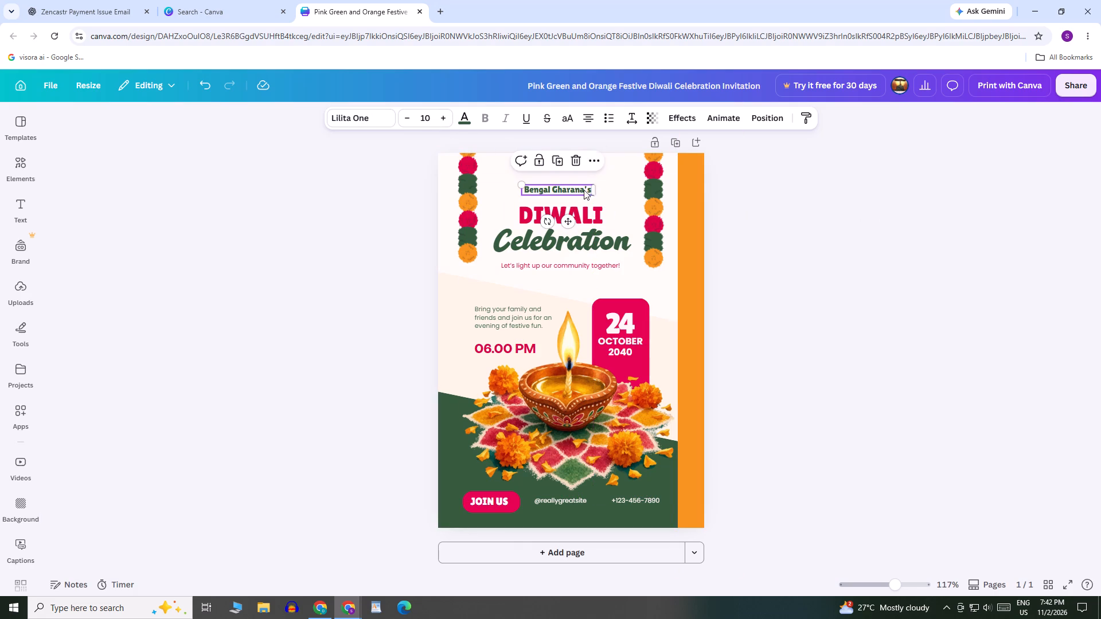
{"action": "left_click", "coordinate": [610, 179]}
Set the DIWALI heading to font size 26.1 and the Bacony Script font.
{"action": "left_click", "coordinate": [591, 213]}
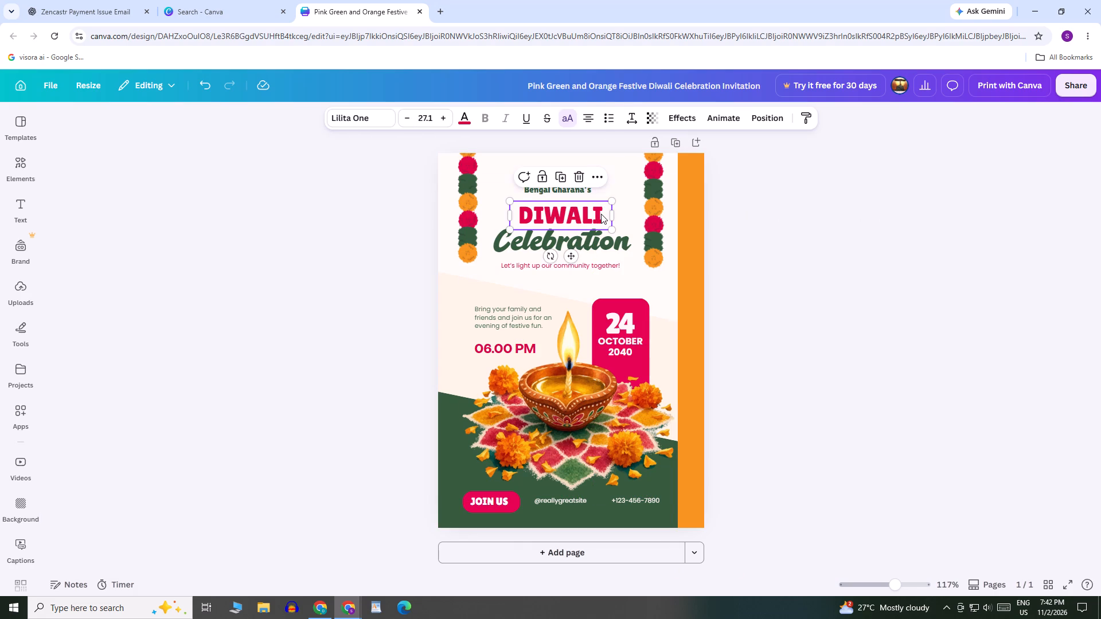
{"action": "left_click", "coordinate": [601, 214]}
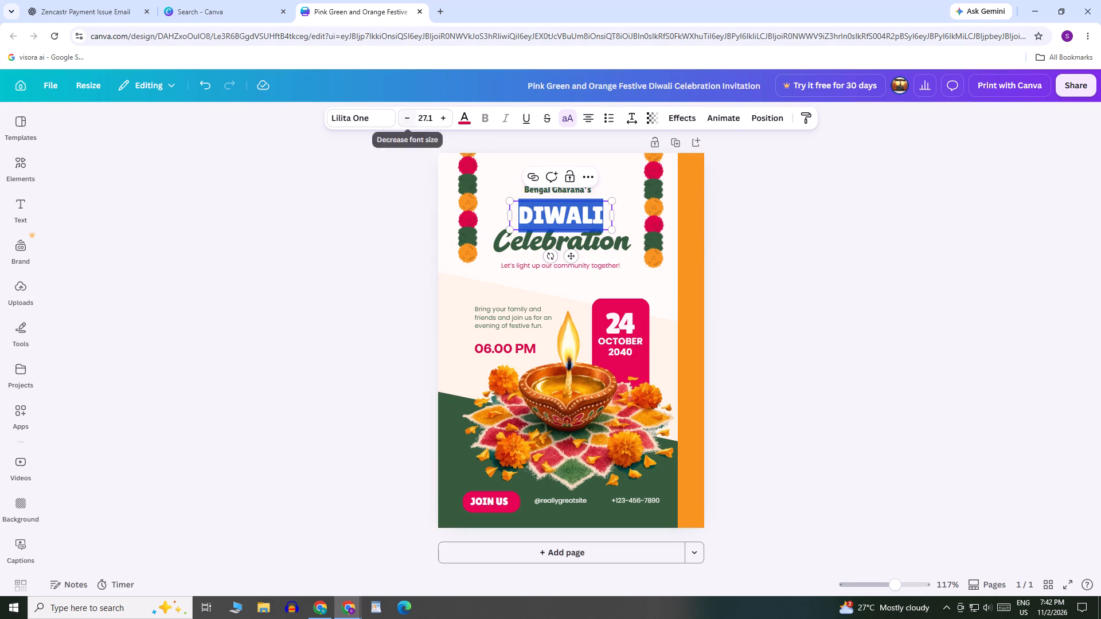
{"action": "left_click", "coordinate": [407, 119]}
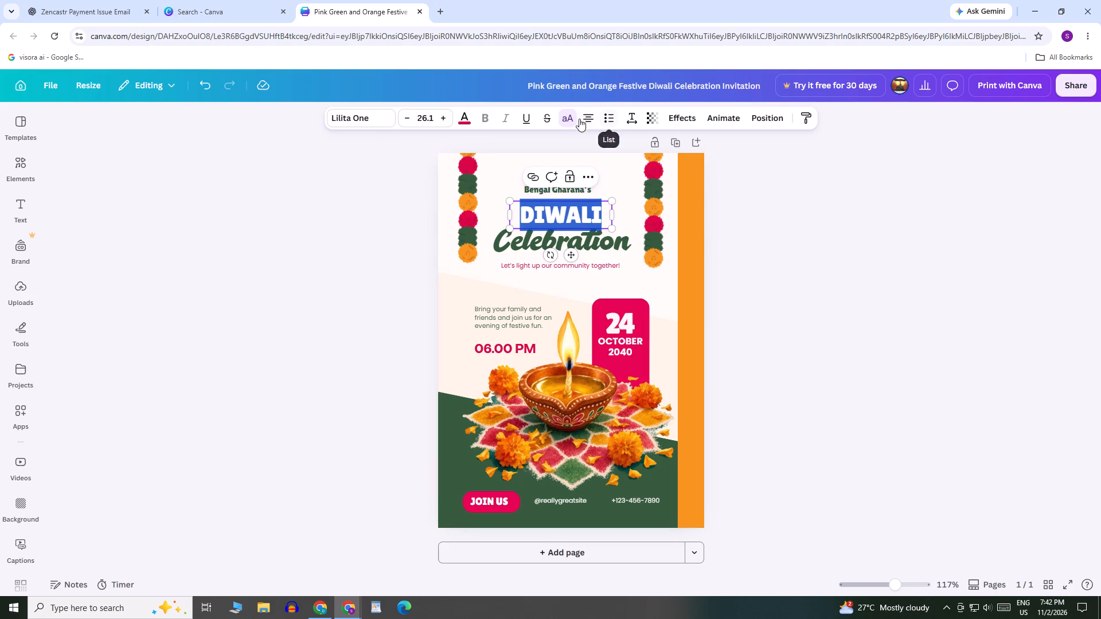
{"action": "left_click", "coordinate": [385, 119]}
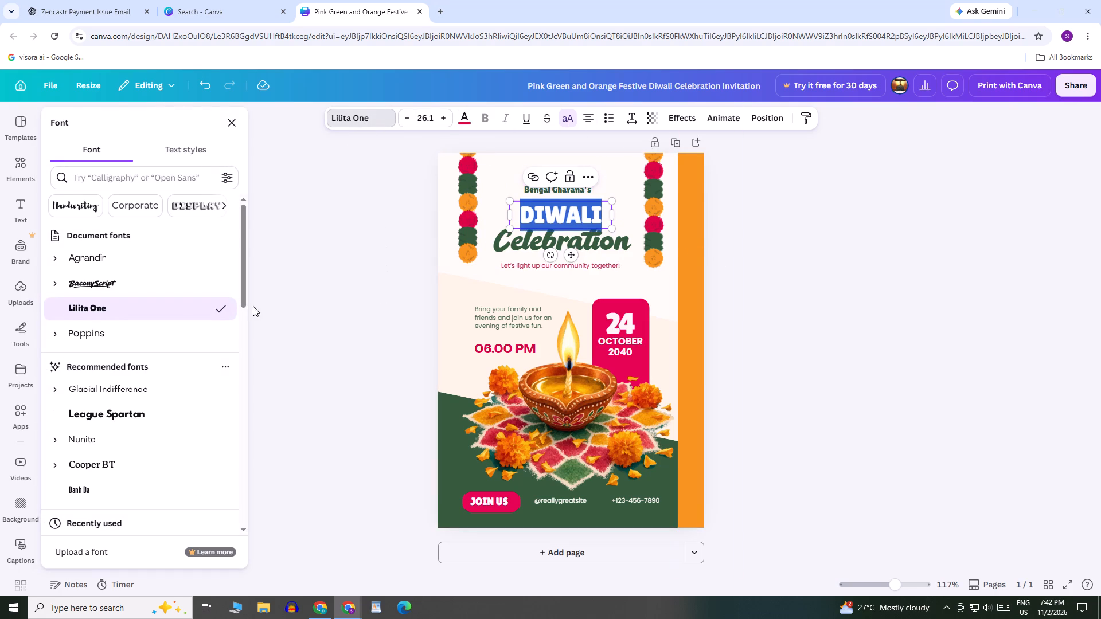
{"action": "left_click", "coordinate": [116, 285]}
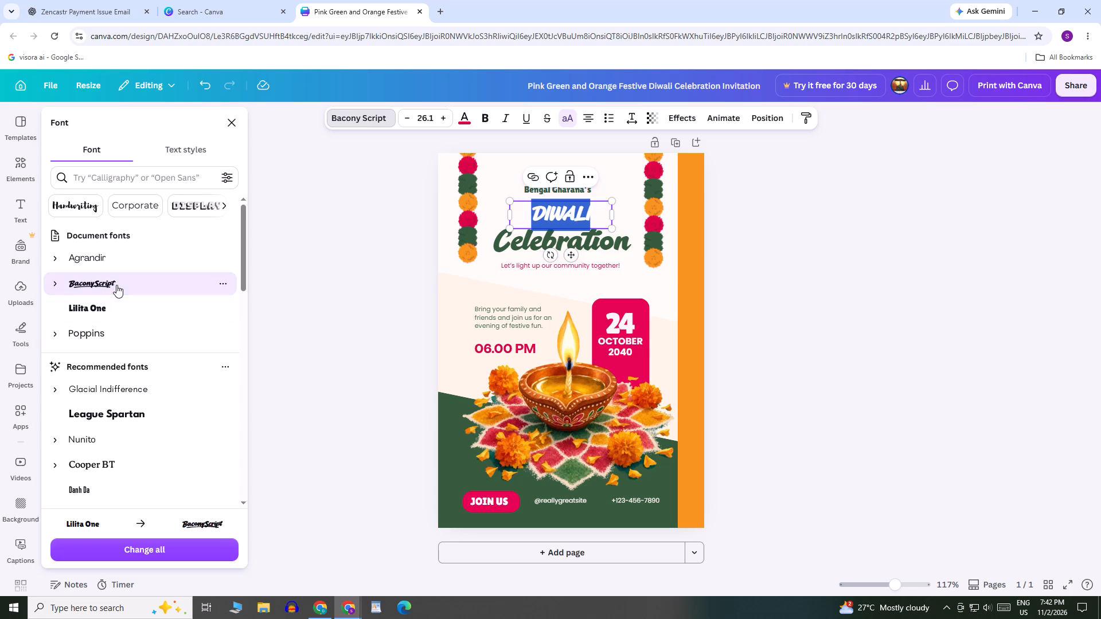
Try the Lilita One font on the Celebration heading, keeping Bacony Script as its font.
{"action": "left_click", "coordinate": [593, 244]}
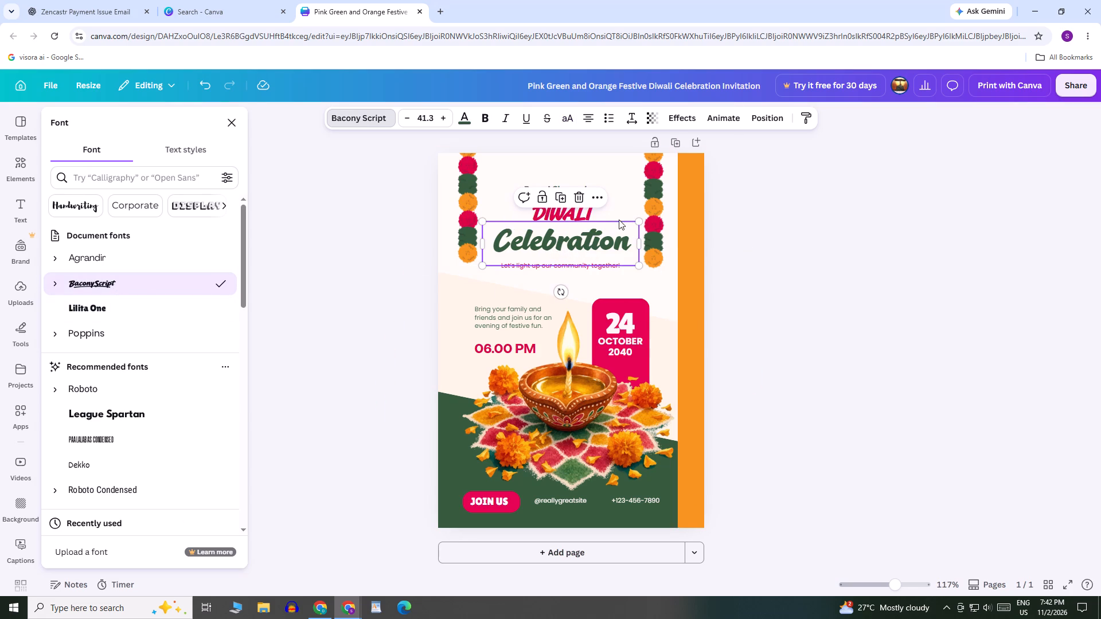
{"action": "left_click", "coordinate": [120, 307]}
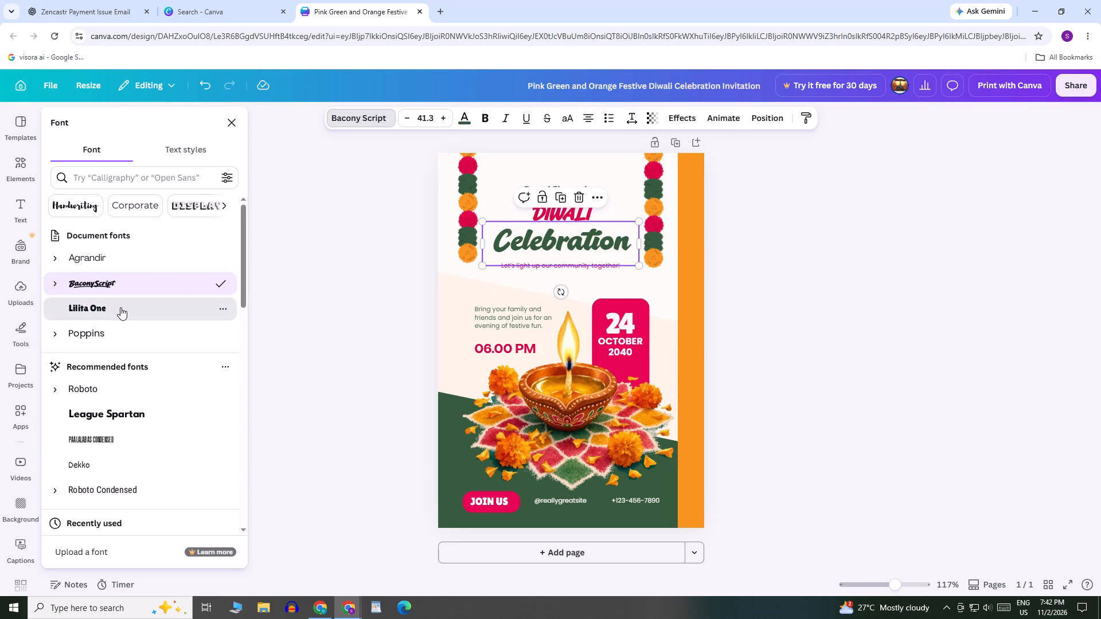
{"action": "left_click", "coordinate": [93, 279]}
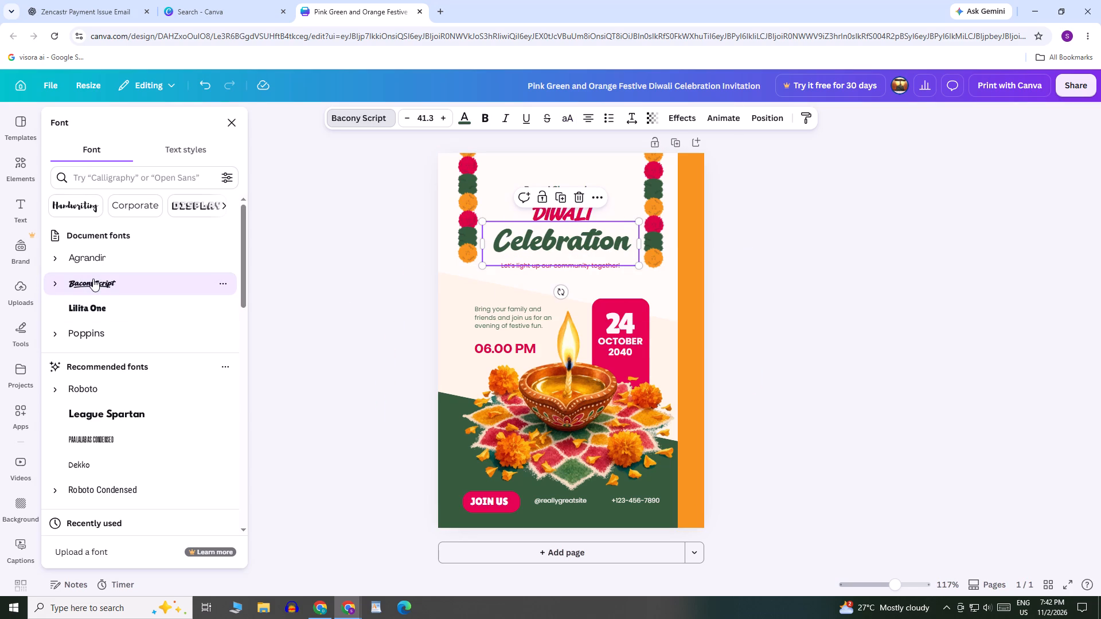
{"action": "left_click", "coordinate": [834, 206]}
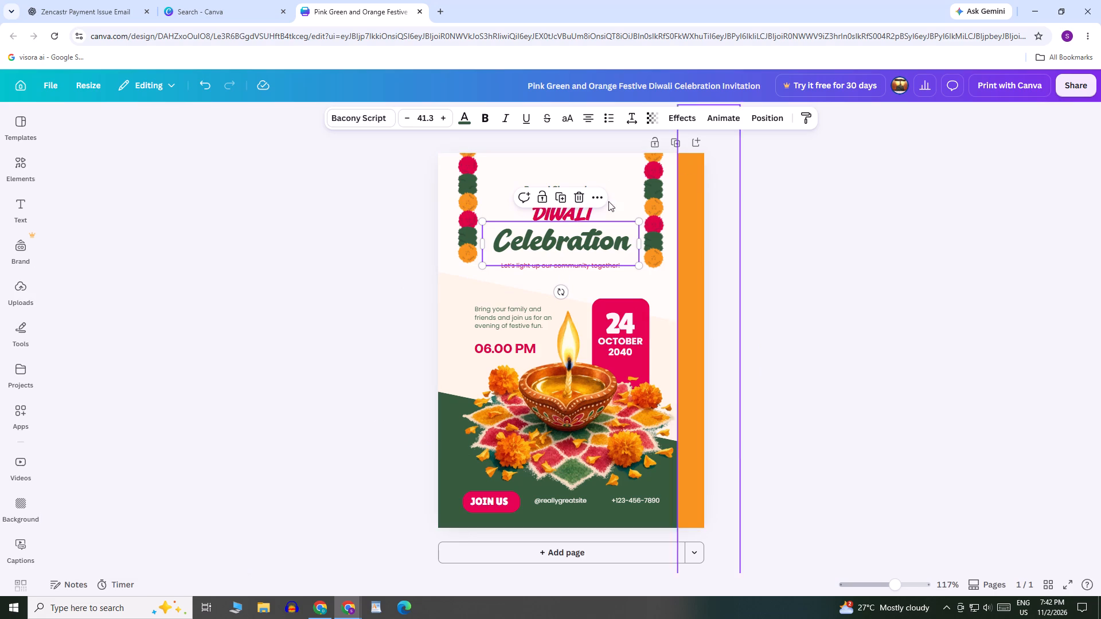
Shift "Bengal Gharana's", DIWALI, Celebration and the "Let's light up our community together!" tagline upward, spacing them as one heading block.
{"action": "left_click", "coordinate": [538, 169]}
{"action": "left_click_drag", "start_coordinate": [564, 189], "coordinate": [563, 178]}
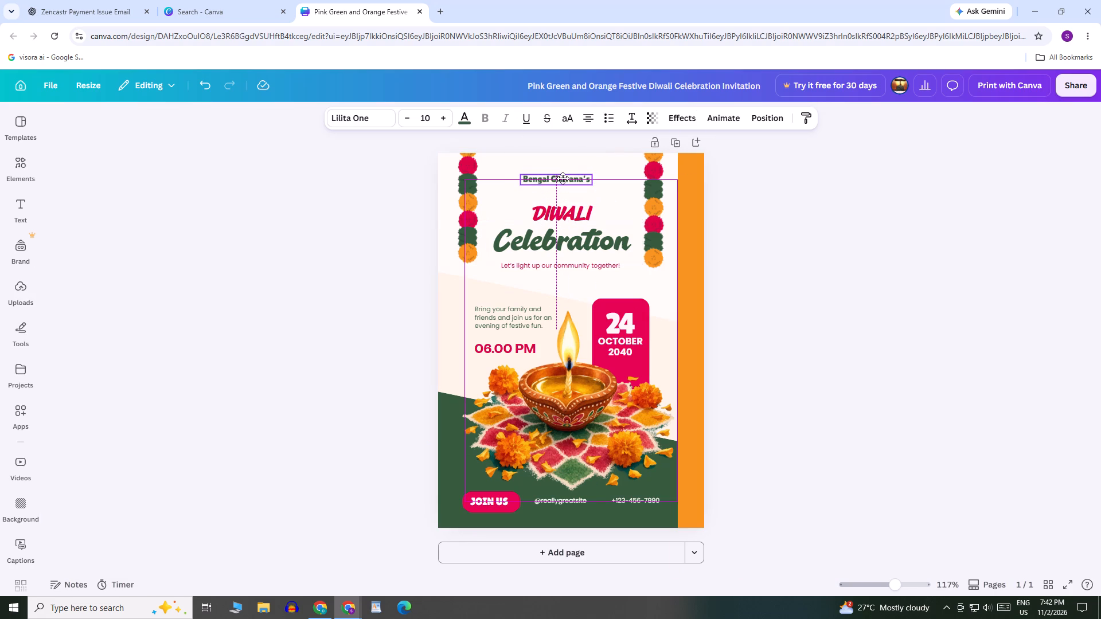
{"action": "left_click_drag", "start_coordinate": [563, 178], "coordinate": [564, 178]}
{"action": "left_click", "coordinate": [572, 212]}
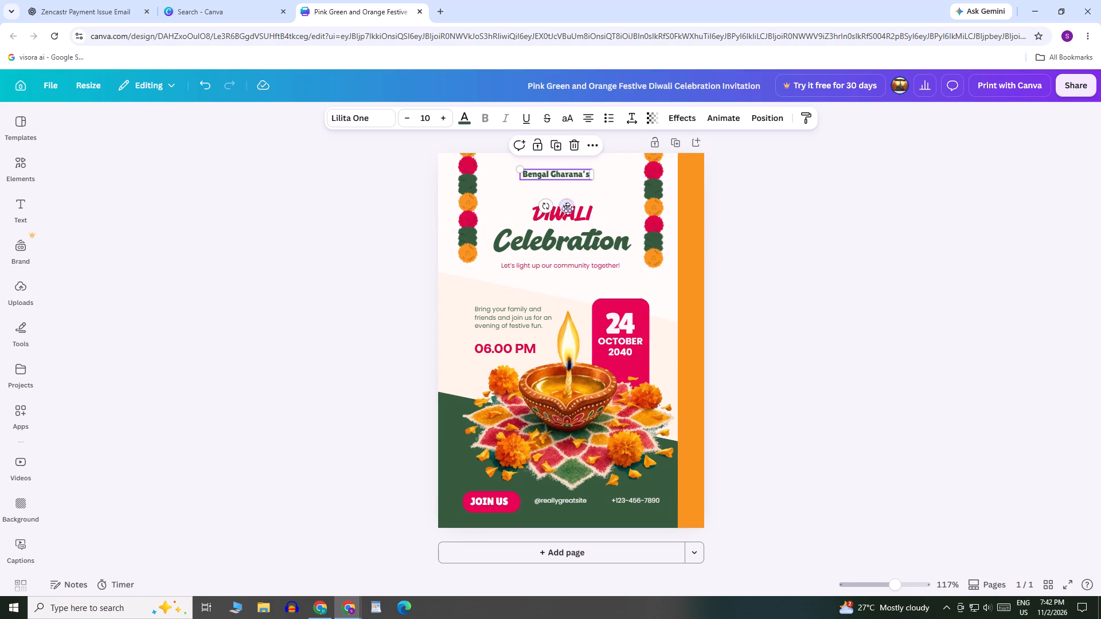
{"action": "left_click_drag", "start_coordinate": [583, 217], "coordinate": [580, 199]}
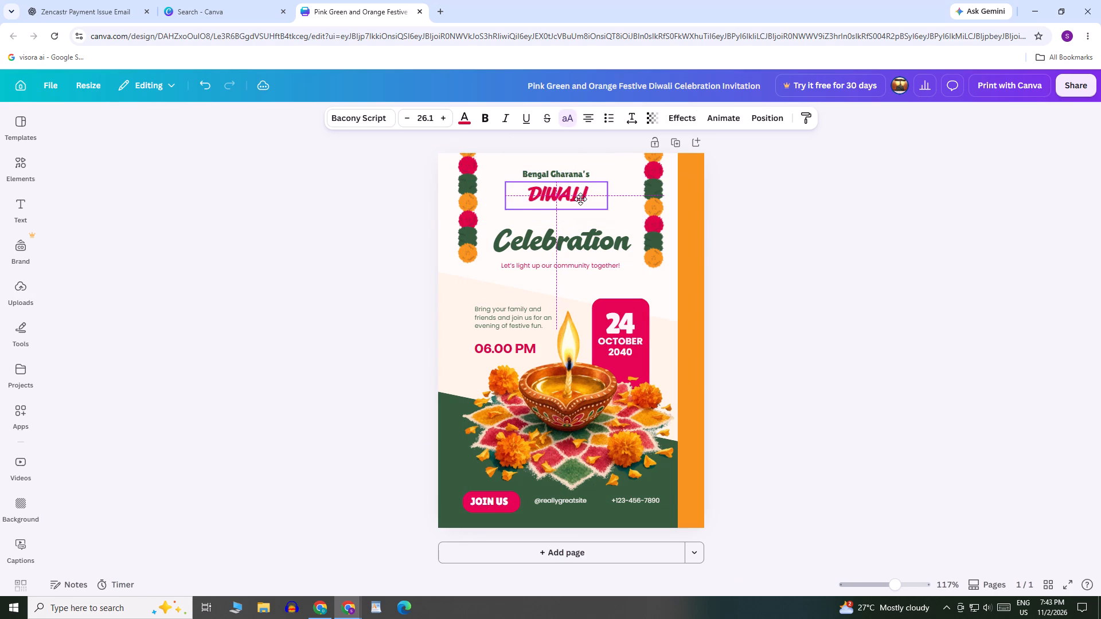
{"action": "left_click_drag", "start_coordinate": [580, 199], "coordinate": [579, 201]}
{"action": "left_click_drag", "start_coordinate": [589, 244], "coordinate": [587, 237]}
{"action": "left_click_drag", "start_coordinate": [591, 262], "coordinate": [592, 255]}
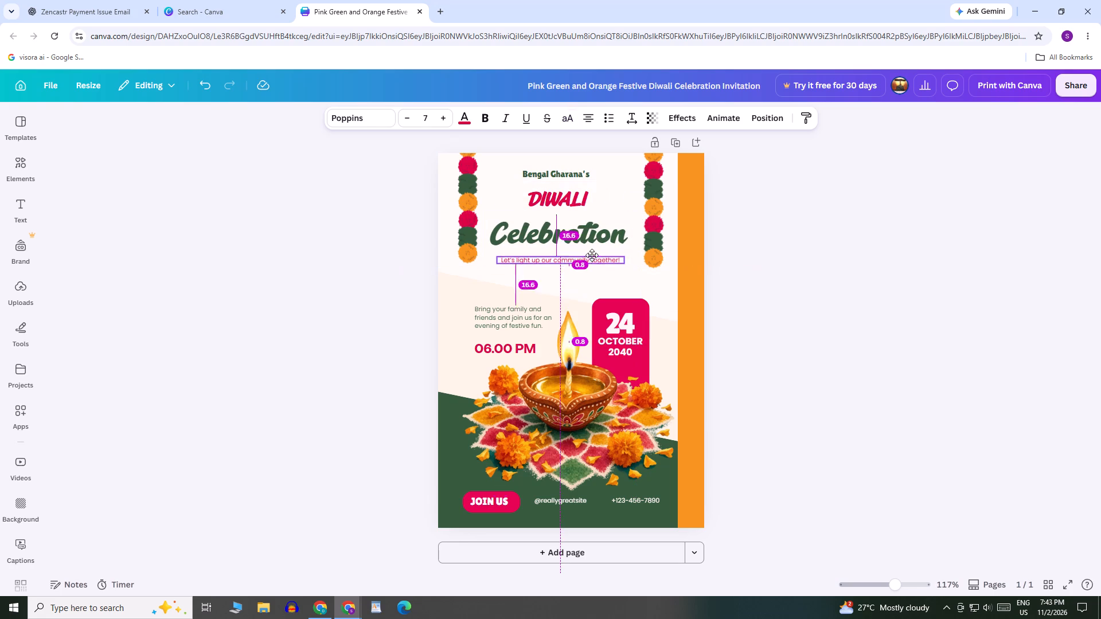
{"action": "left_click_drag", "start_coordinate": [592, 255], "coordinate": [592, 253]}
{"action": "left_click", "coordinate": [868, 249]}
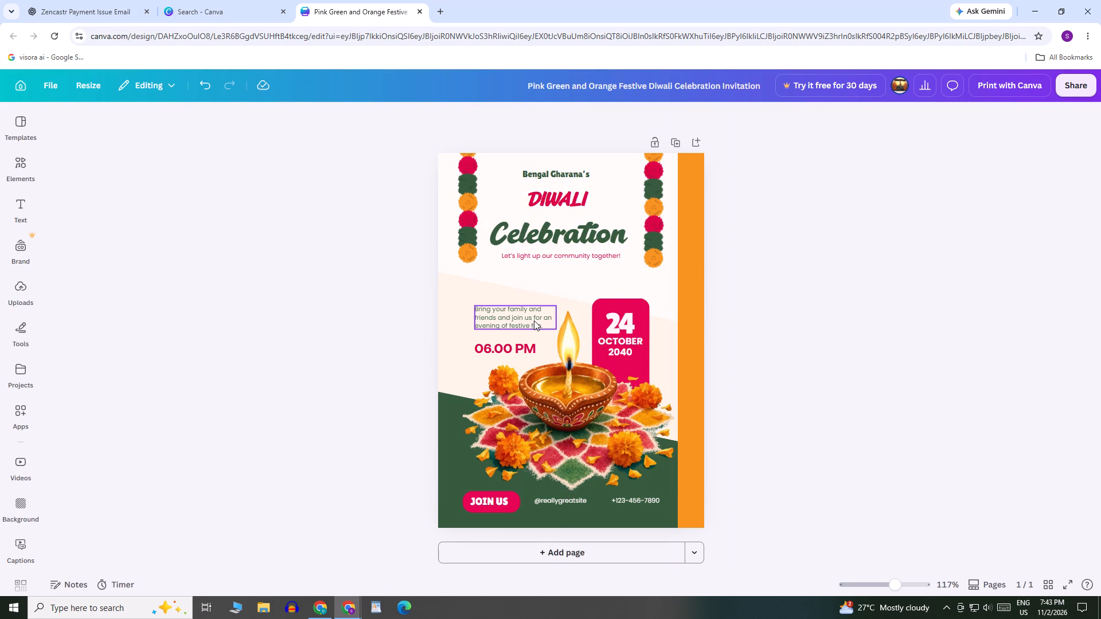
Select the phone number text in the green footer of the invitation.
{"action": "left_click", "coordinate": [664, 497]}
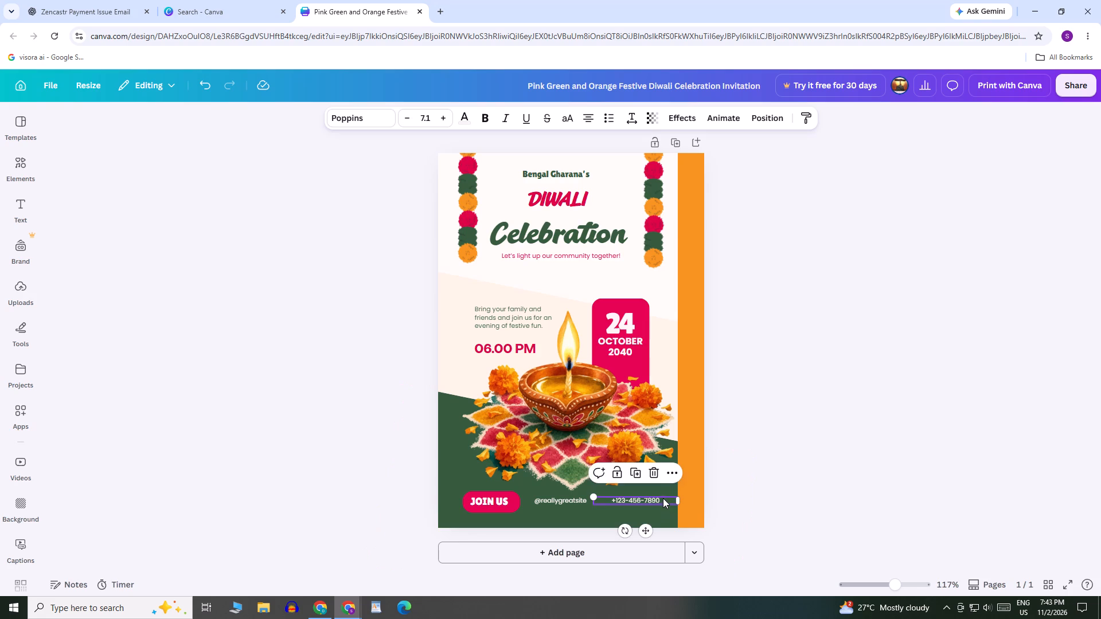
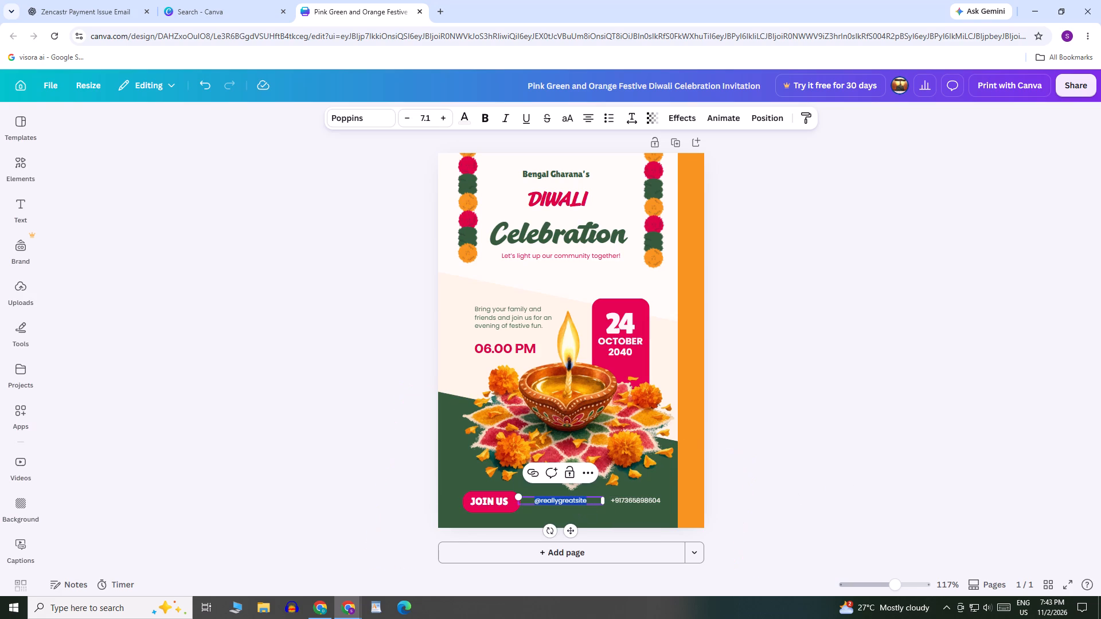
{"action": "left_click", "coordinate": [590, 501]}
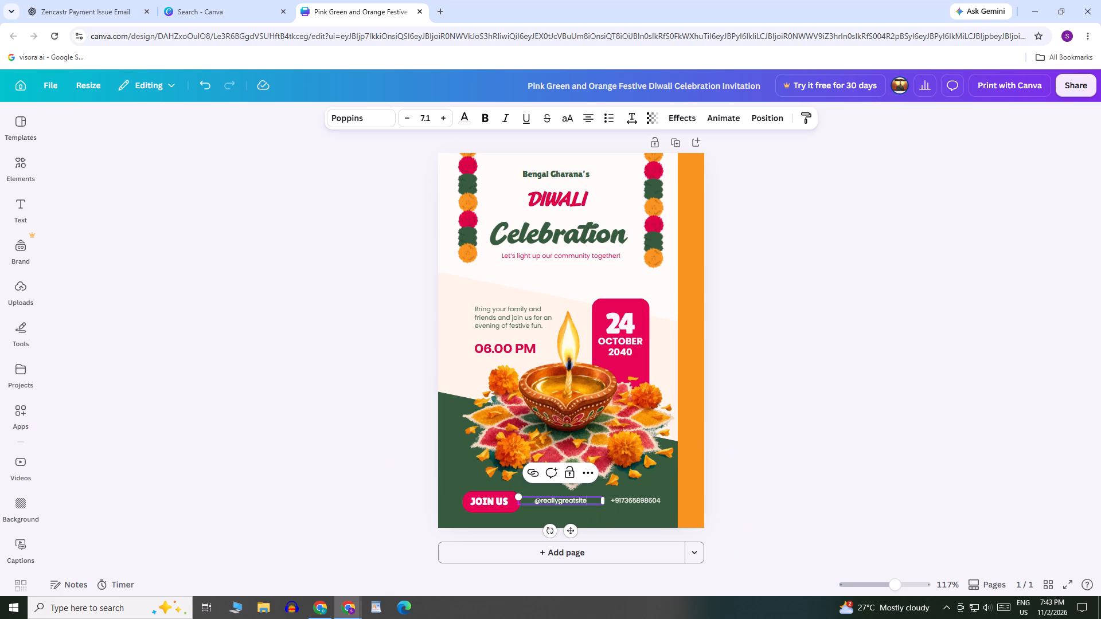
{"action": "left_click_drag", "start_coordinate": [590, 501], "coordinate": [545, 504]}
{"action": "key", "text": "BackSpace"}
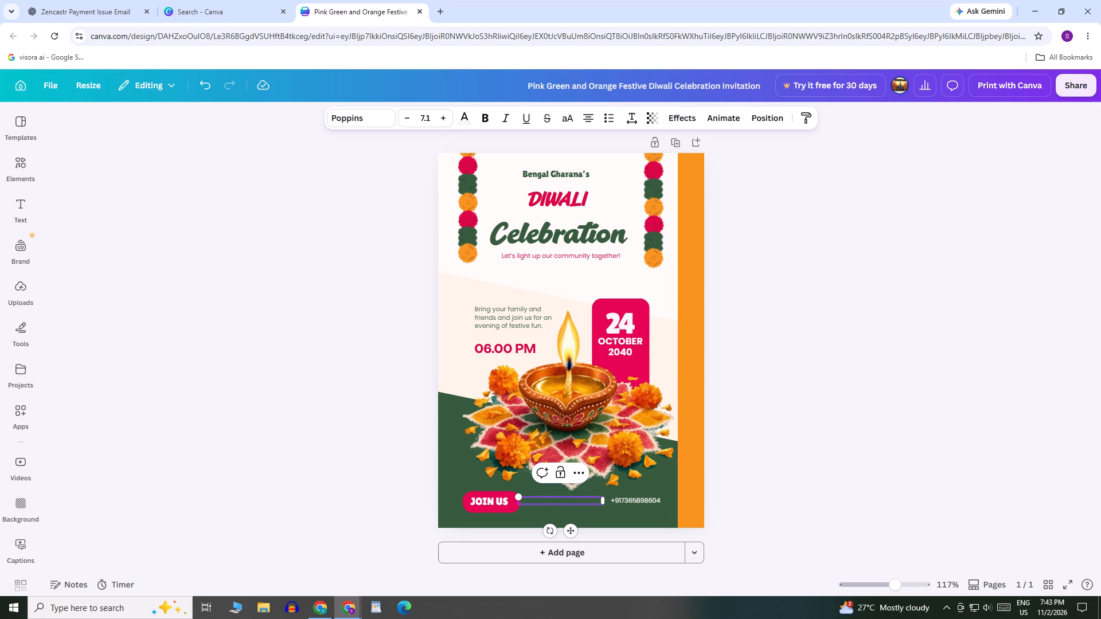
{"action": "key", "text": "shift+at"}
{"action": "type", "text": "inspireel"}
{"action": "key", "text": "BackSpace"}
{"action": "key", "text": "BackSpace"}
{"action": "key", "text": "BackSpace"}
{"action": "key", "text": "BackSpace"}
{"action": "key", "text": "BackSpace"}
{"action": "key", "text": "BackSpace"}
{"action": "key", "text": "BackSpace"}
{"action": "key", "text": "BackSpace"}
{"action": "key", "text": "BackSpace"}
{"action": "type", "text": "Bengalgharana"}
{"action": "left_click", "coordinate": [792, 484]}
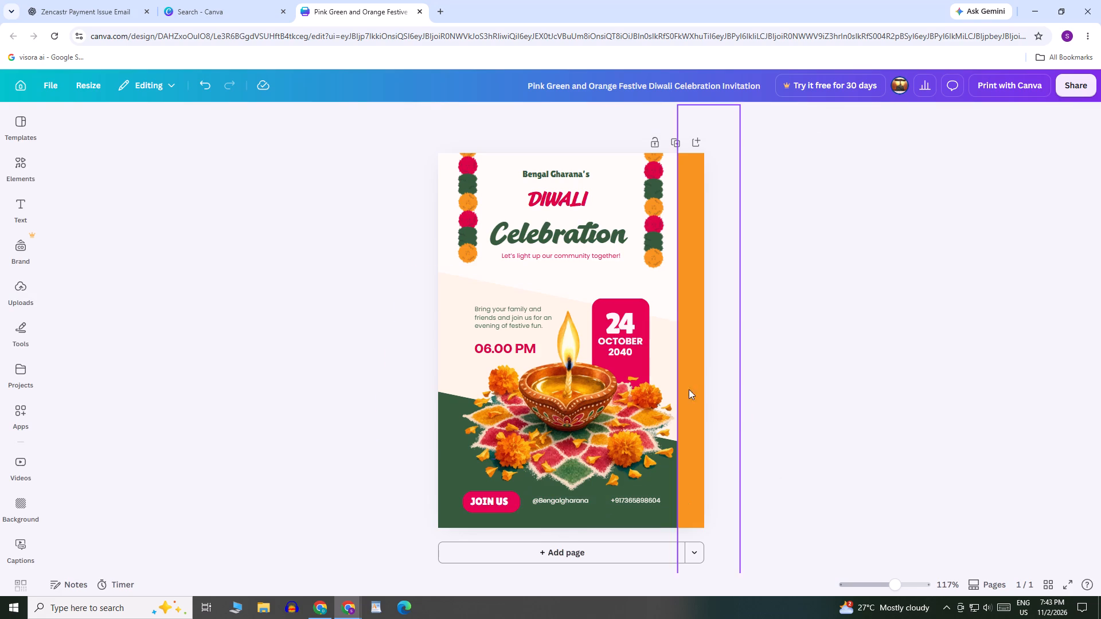
Open the OCTOBER 2040 text on the pink date card for editing.
{"action": "left_click", "coordinate": [635, 350]}
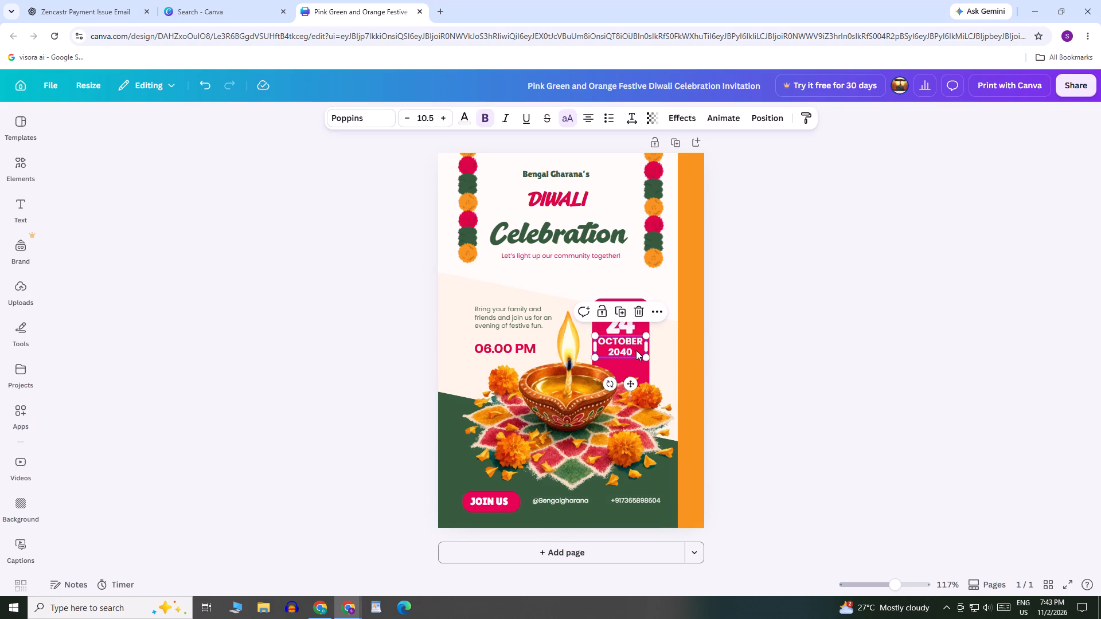
{"action": "left_click", "coordinate": [637, 351]}
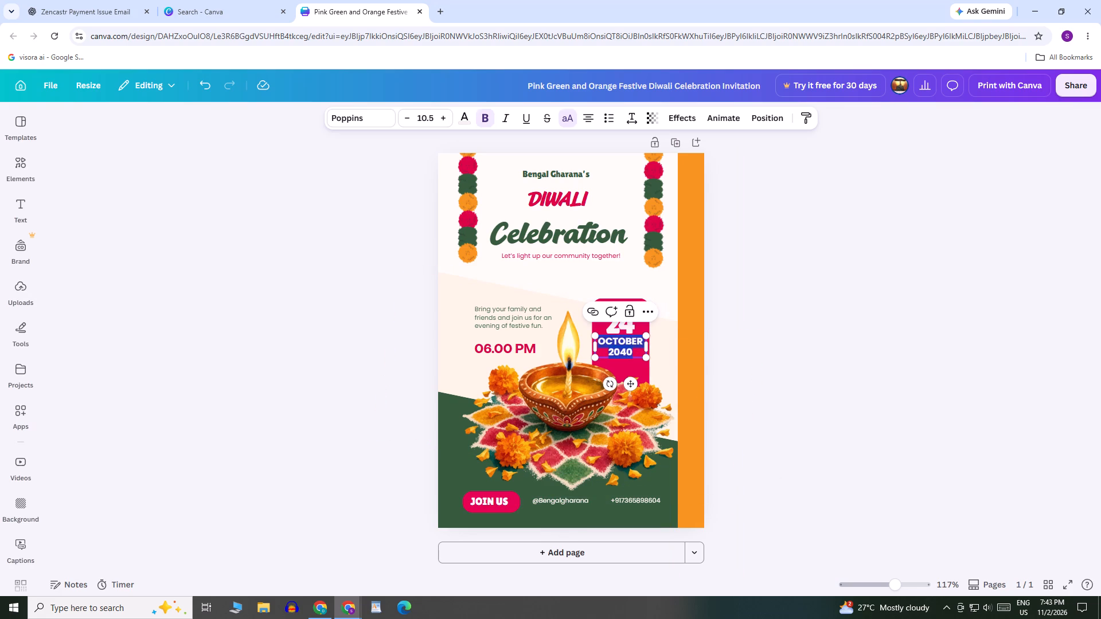
Search Google in a new browser tab for "diwali 2026" to check the festival date, and return to the invitation.
{"action": "left_click", "coordinate": [438, 15]}
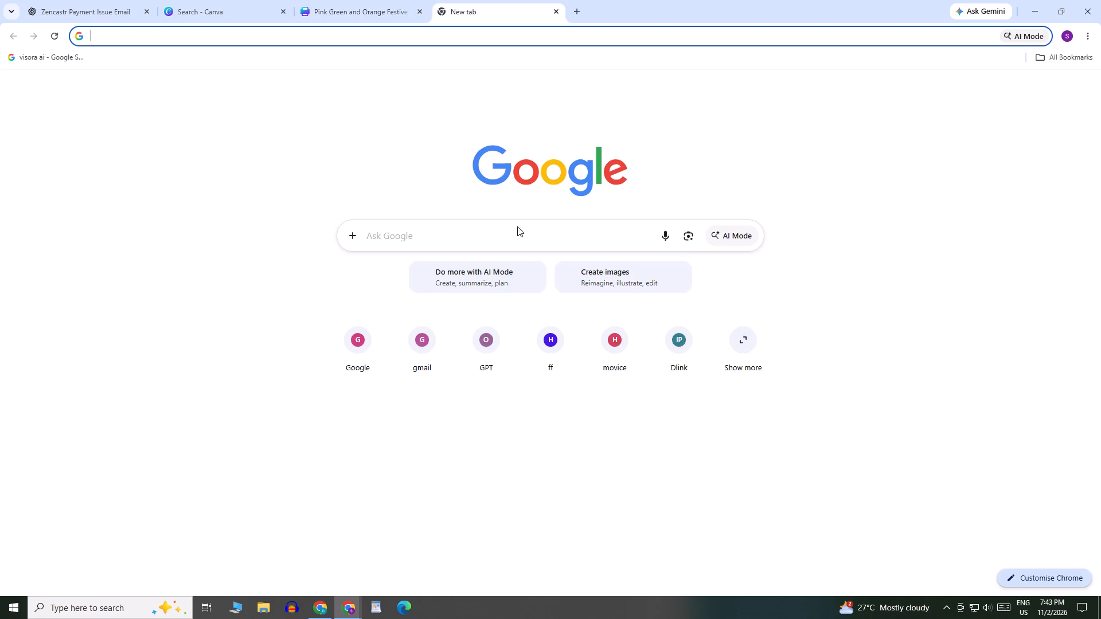
{"action": "left_click", "coordinate": [518, 232]}
{"action": "type", "text": "diwali 2026"}
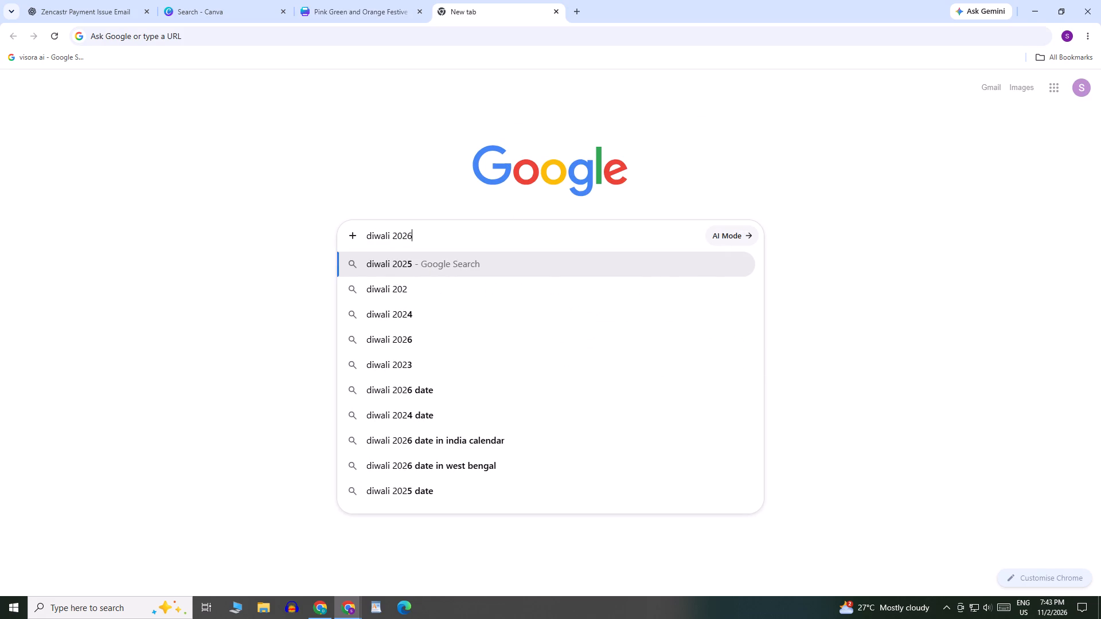
{"action": "key", "text": "Return"}
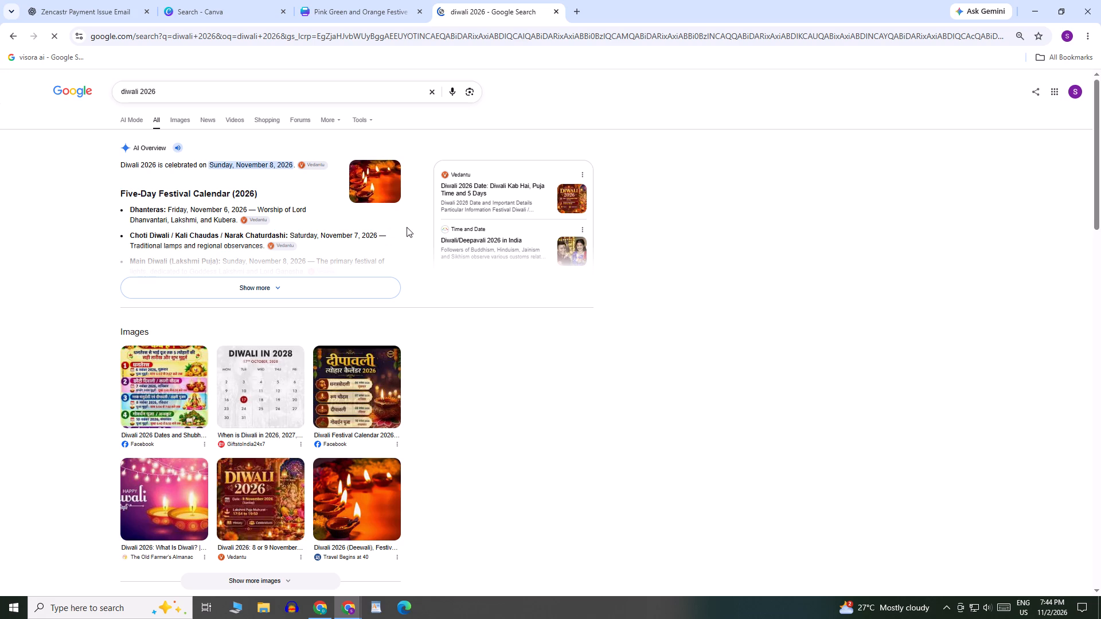
{"action": "left_click", "coordinate": [382, 0]}
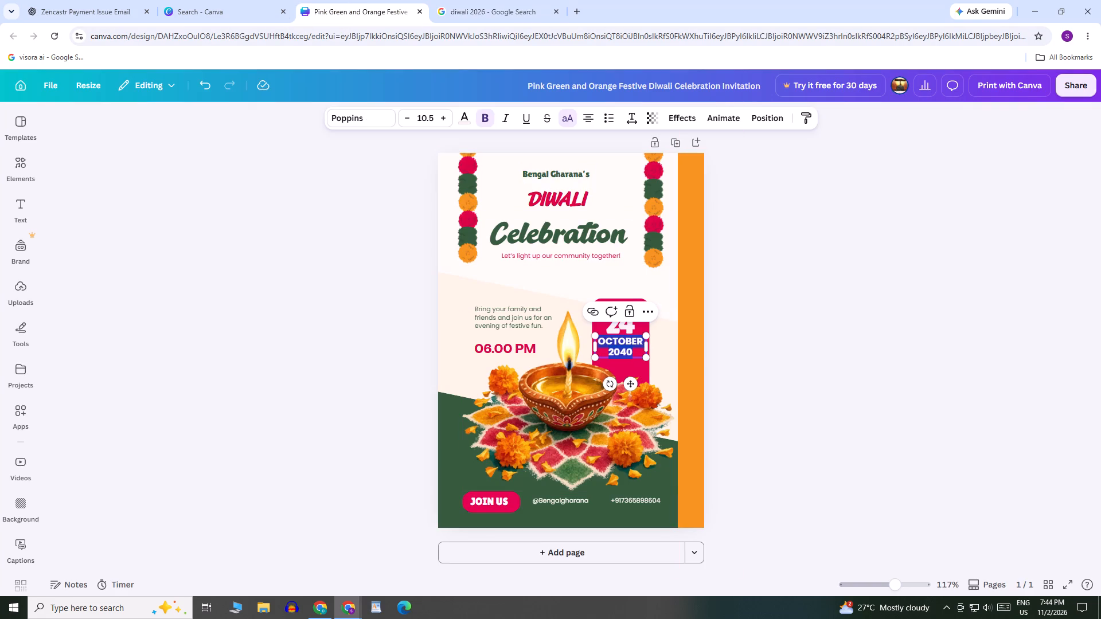
Replace the OCTOBER 2040 text on the date card with "November" and set its font size to 9.5.
{"action": "key", "text": "BackSpace"}
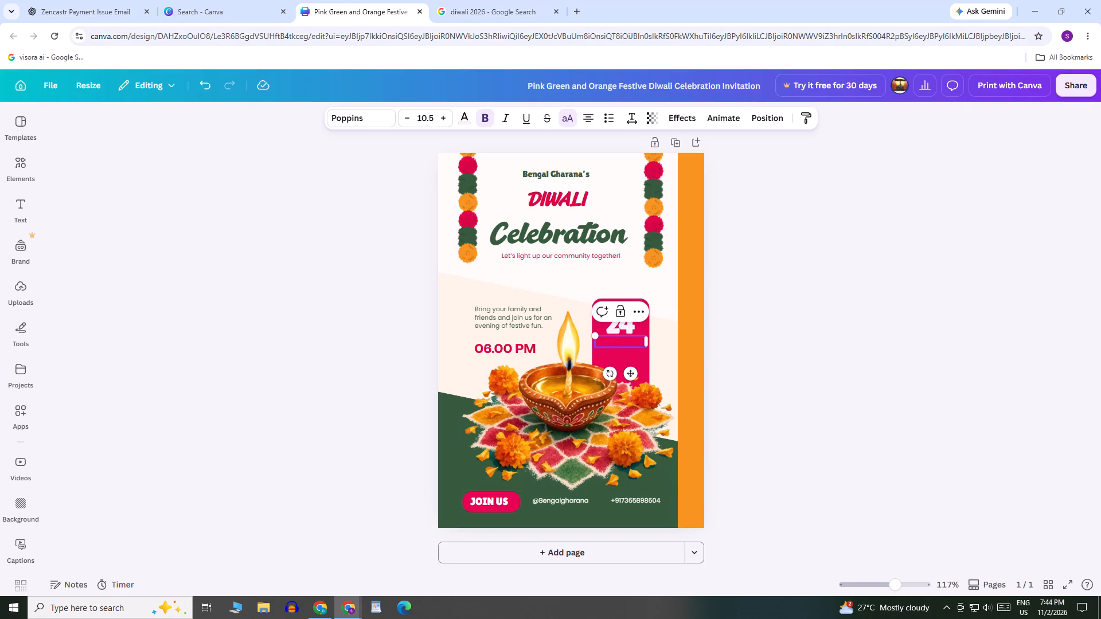
{"action": "type", "text": "November"}
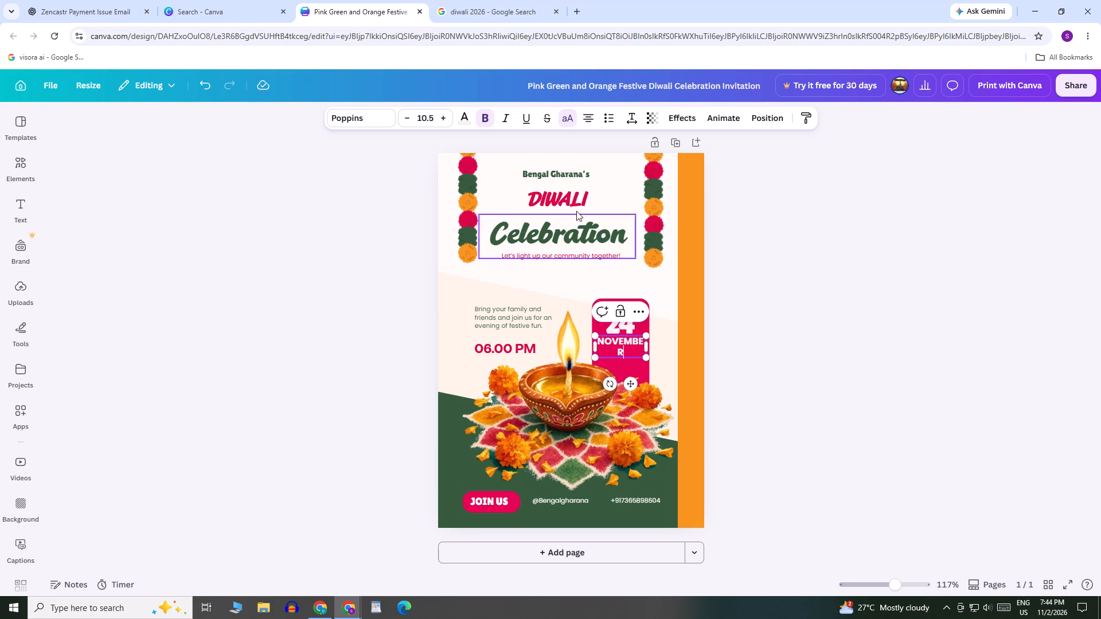
{"action": "left_click", "coordinate": [405, 116]}
{"action": "left_click", "coordinate": [834, 275]}
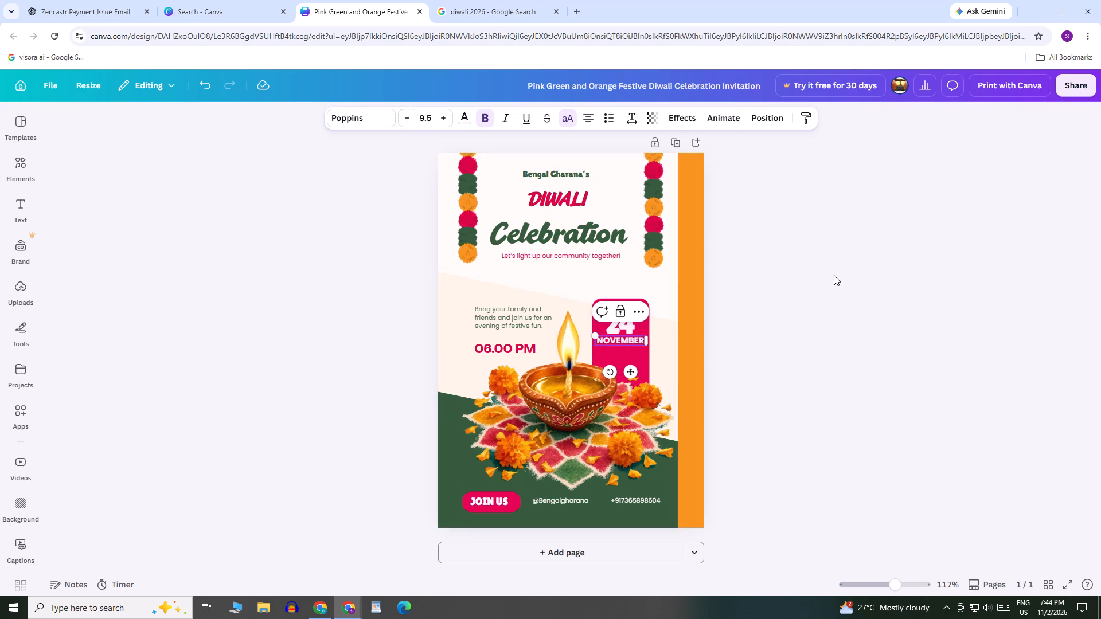
Change the large day number on the pink date card to 8.
{"action": "left_click", "coordinate": [631, 322]}
{"action": "double_click", "coordinate": [633, 323]}
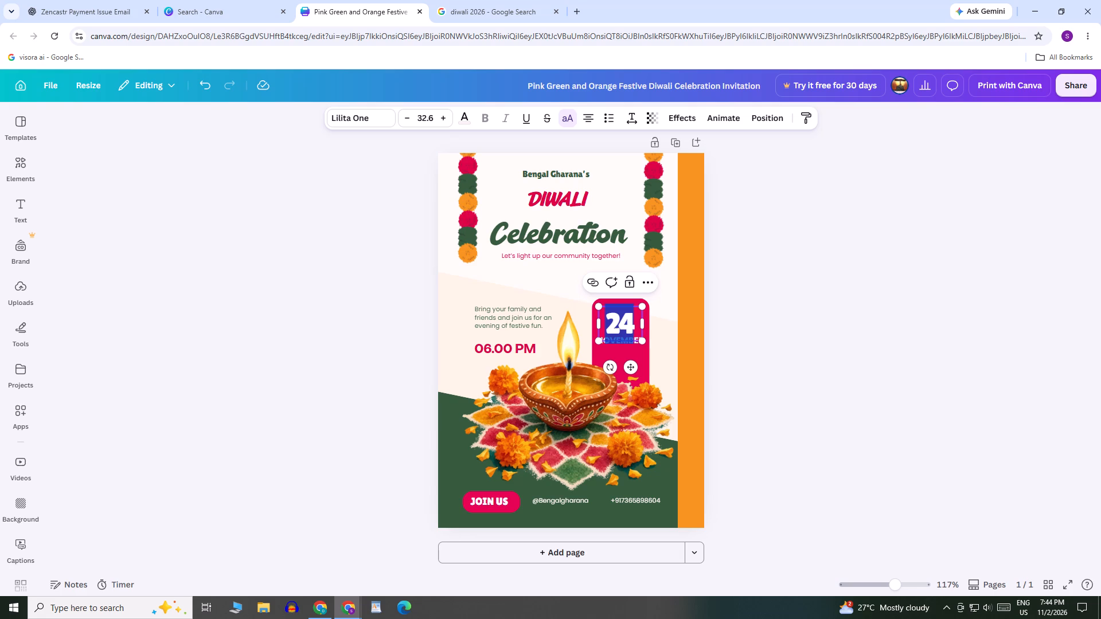
{"action": "key", "text": "8"}
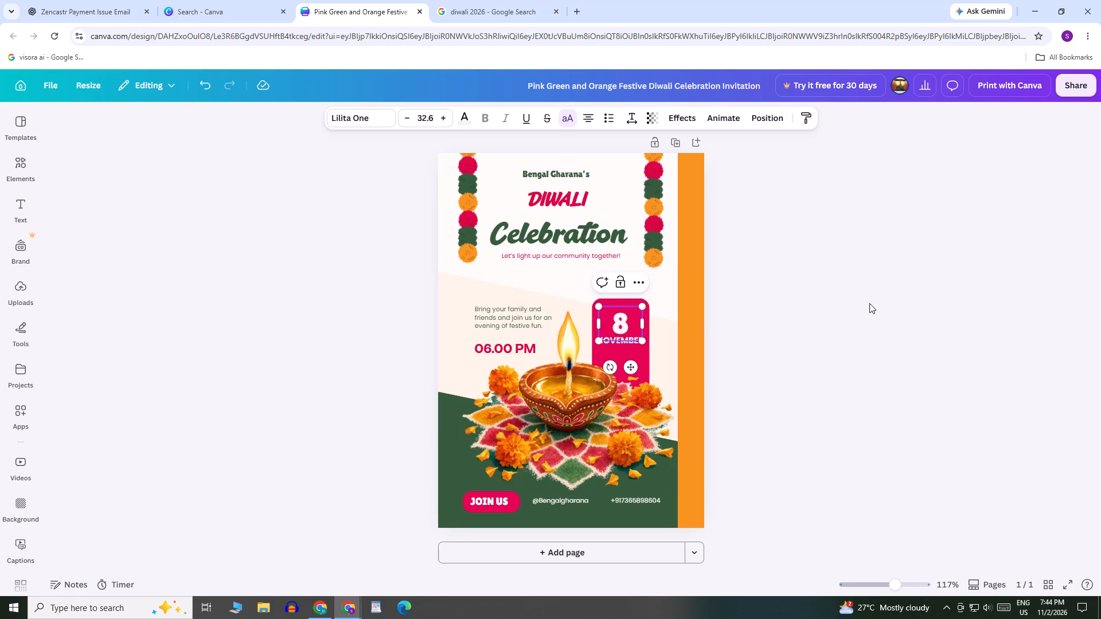
{"action": "left_click", "coordinate": [869, 303]}
Add a plain text box to the invitation for the missing year.
{"action": "left_click", "coordinate": [618, 354]}
{"action": "left_click", "coordinate": [618, 354]}
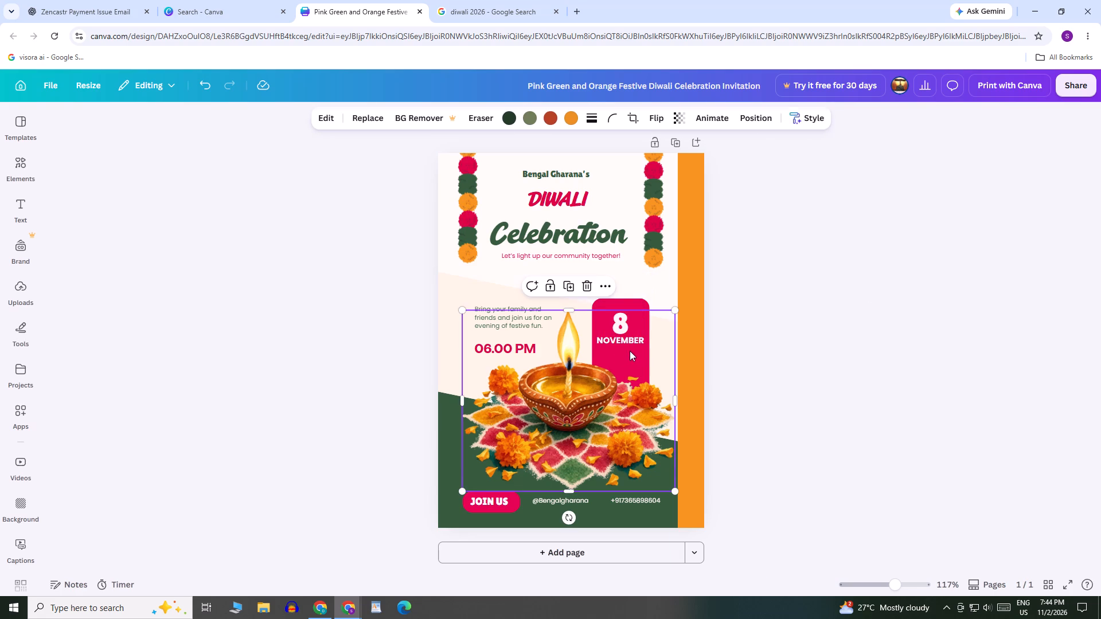
{"action": "left_click", "coordinate": [630, 358]}
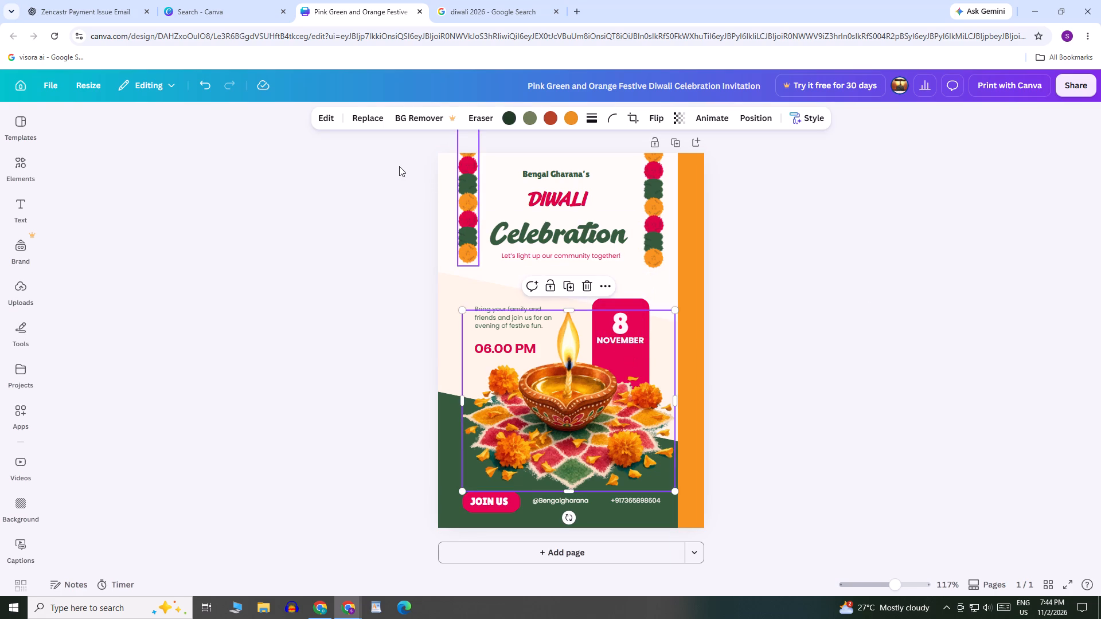
{"action": "left_click", "coordinate": [16, 210]}
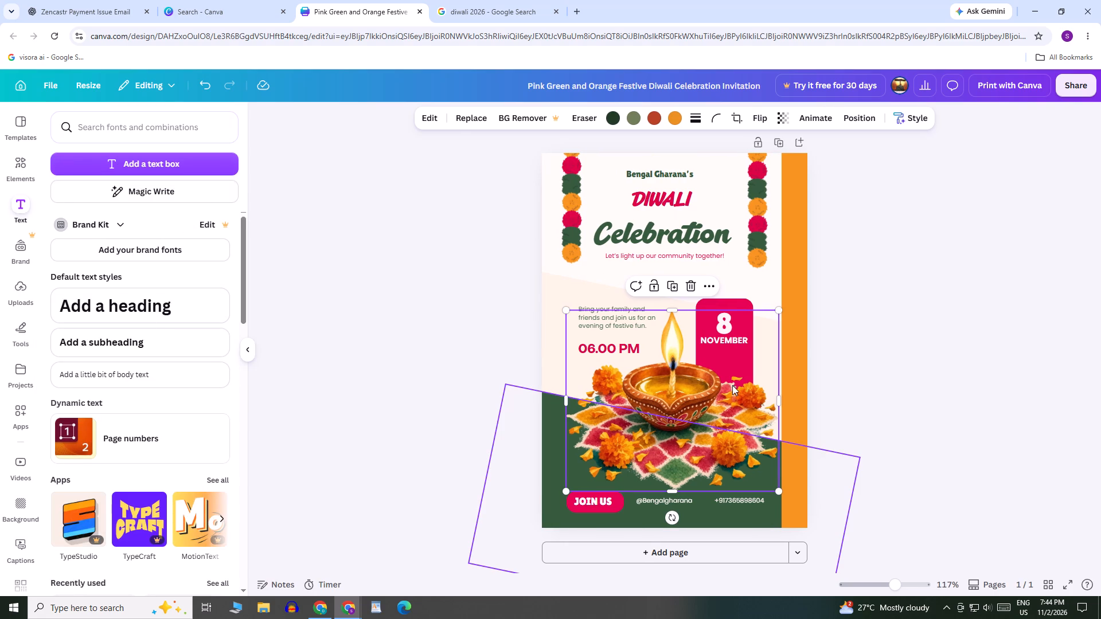
{"action": "left_click", "coordinate": [178, 166]}
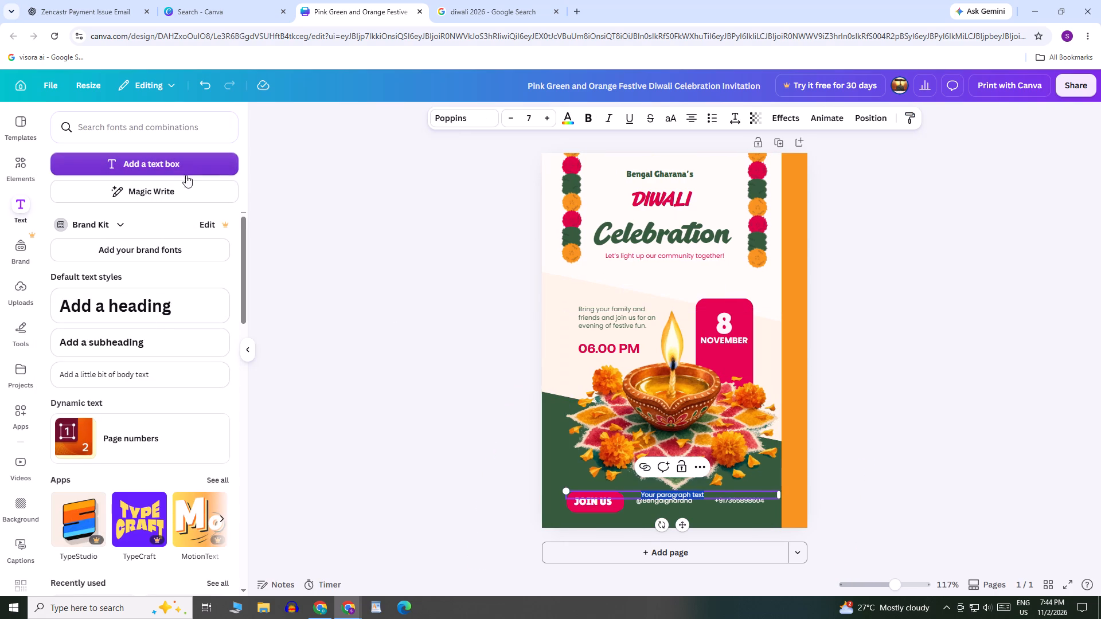
{"action": "left_click", "coordinate": [735, 362]}
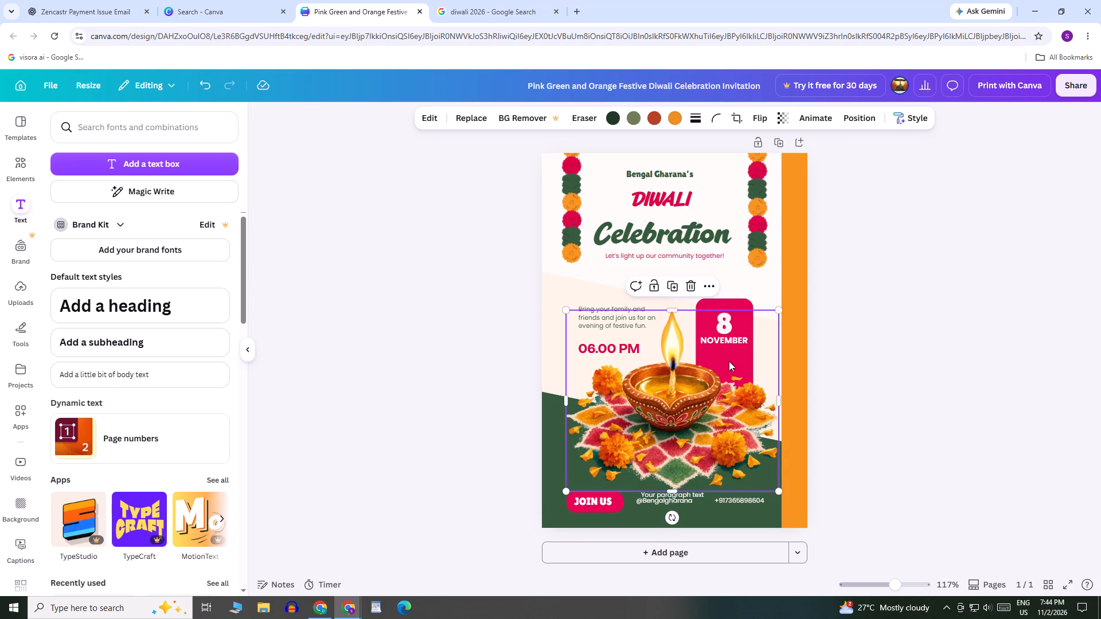
{"action": "type", "text": "22"}
Add two body text lines and a subheading from the default text styles.
{"action": "left_click", "coordinate": [171, 380]}
{"action": "left_click", "coordinate": [171, 380]}
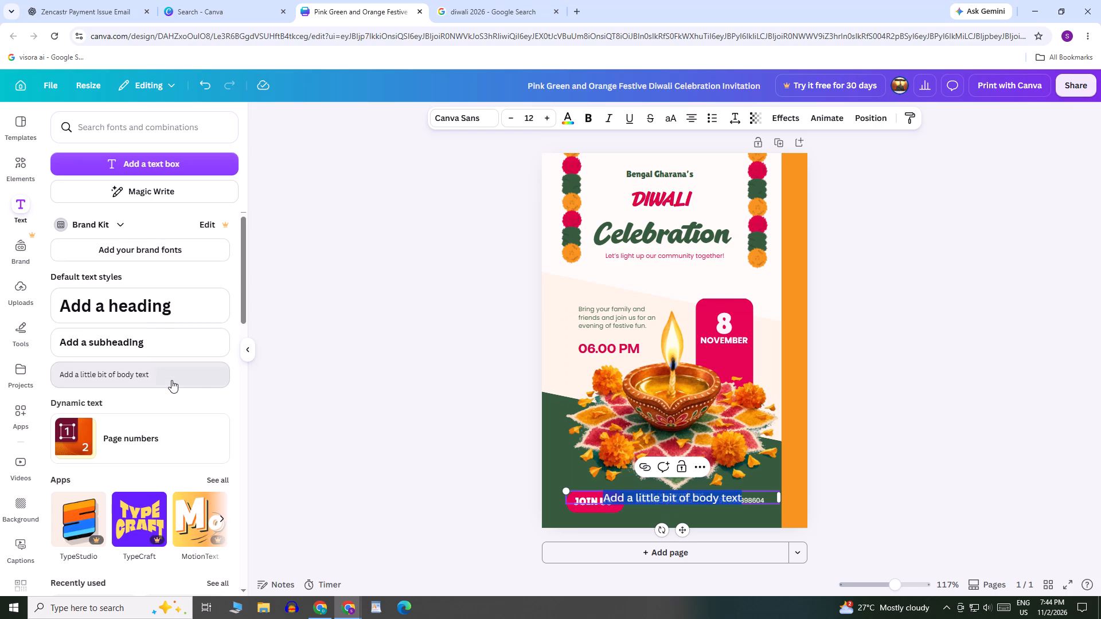
{"action": "left_click", "coordinate": [188, 340]}
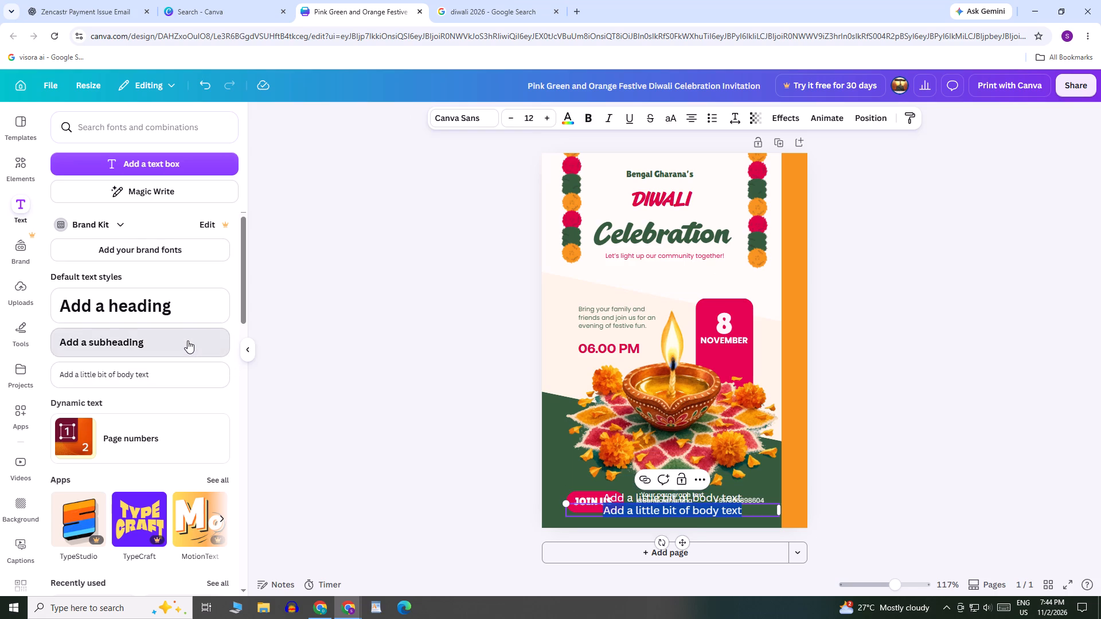
Add a heading from the default text styles with the text 2026.
{"action": "left_click", "coordinate": [189, 301]}
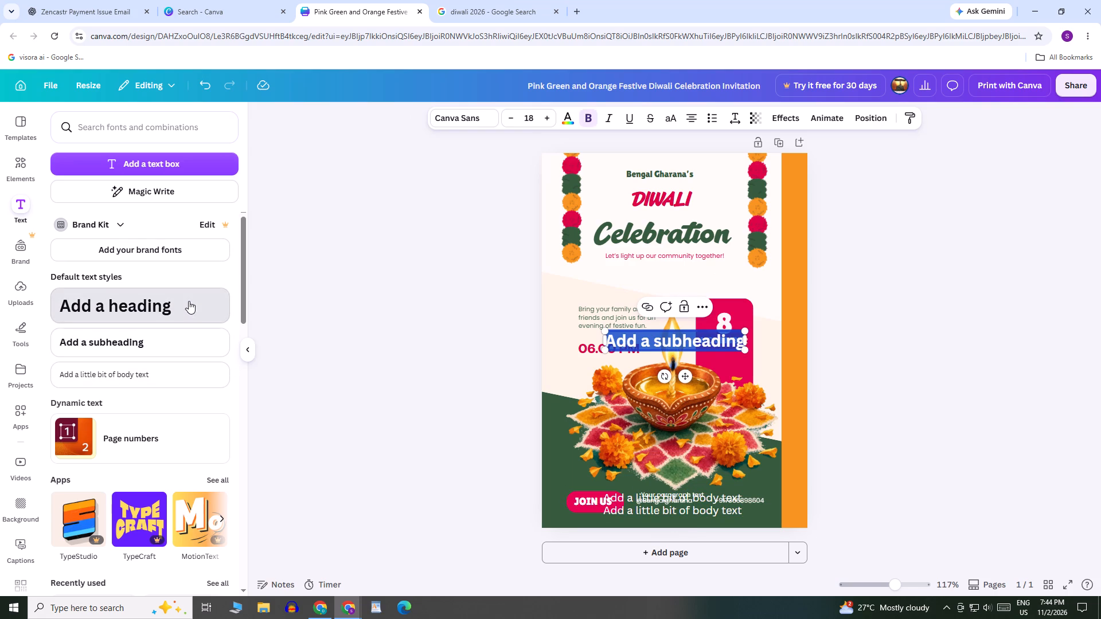
{"action": "type", "text": "202"}
{"action": "key", "text": "6"}
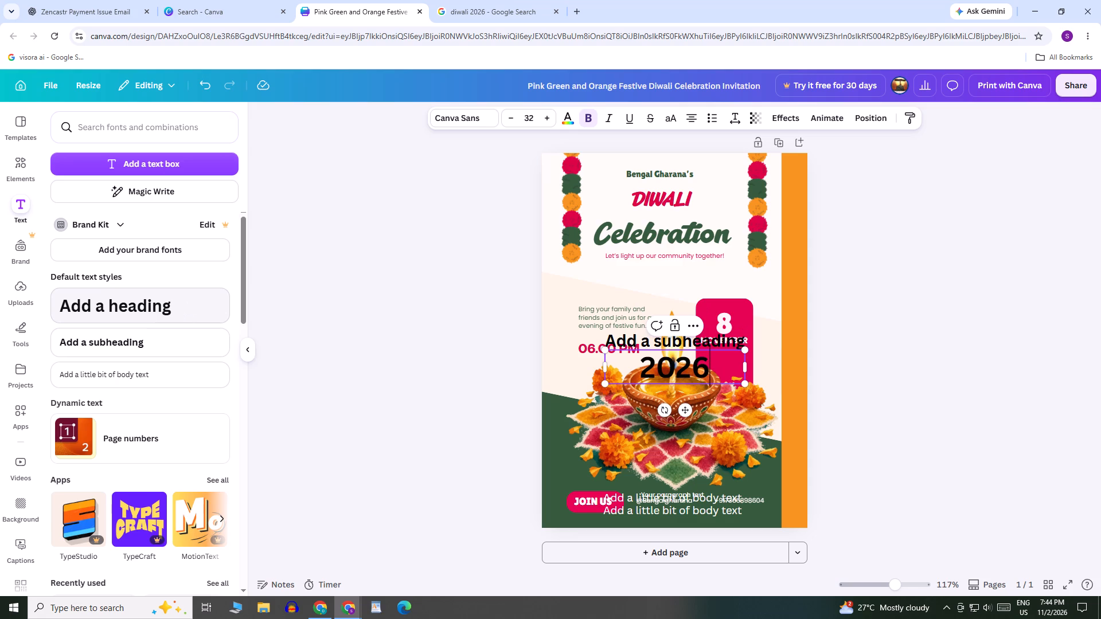
Style the 2026 heading with font size 20, bold turned off and the Anton font.
{"action": "triple_click", "coordinate": [504, 117]}
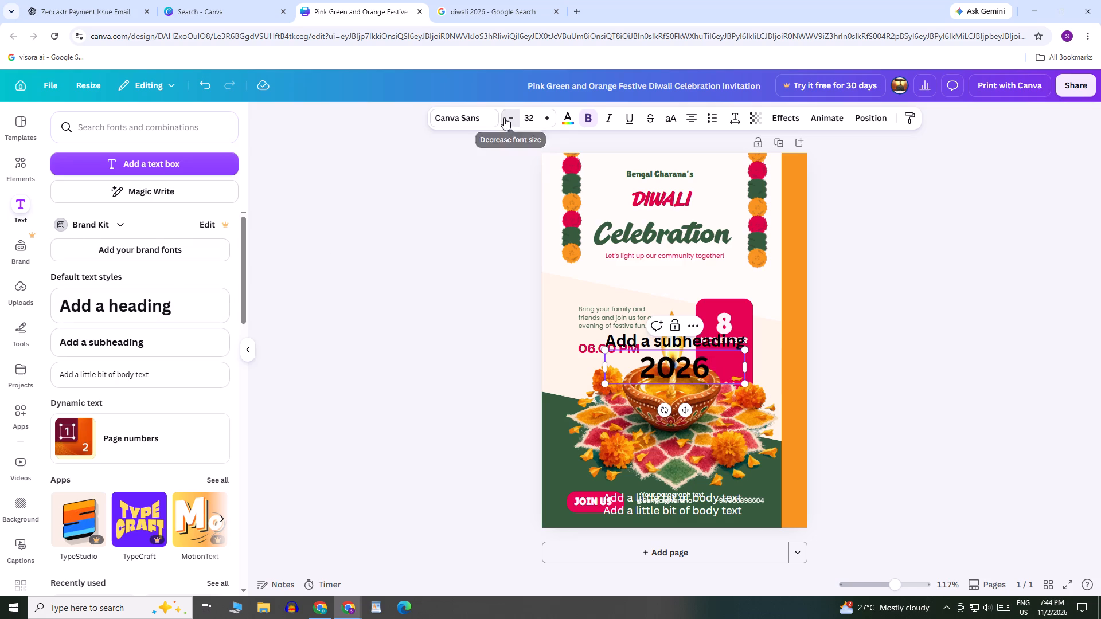
{"action": "triple_click", "coordinate": [504, 117]}
{"action": "triple_click", "coordinate": [504, 118]}
{"action": "double_click", "coordinate": [504, 118]}
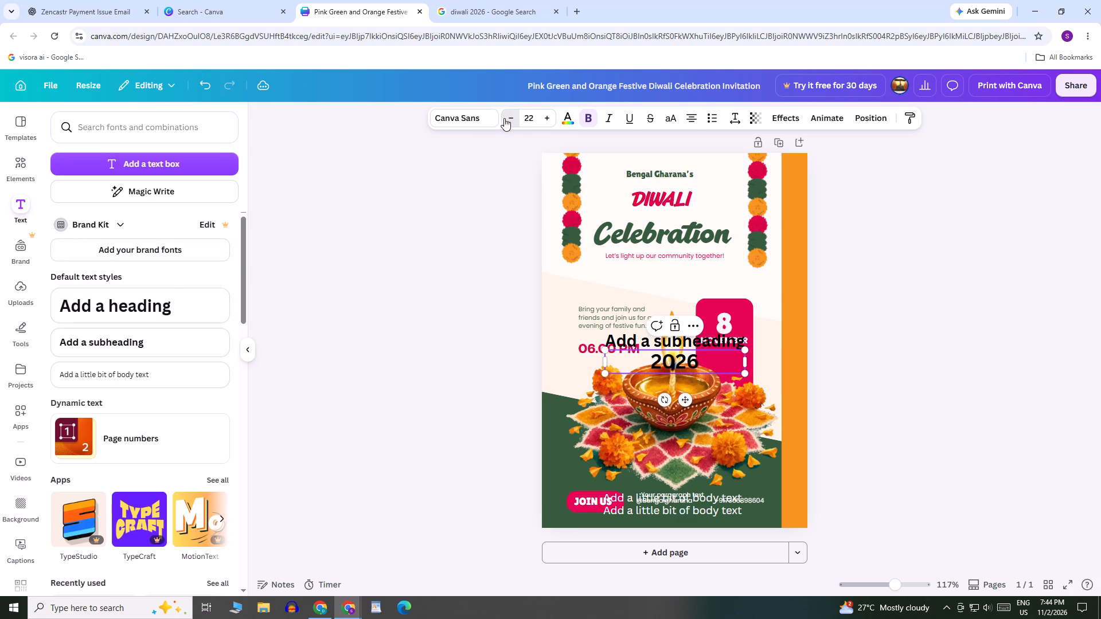
{"action": "left_click", "coordinate": [592, 116]}
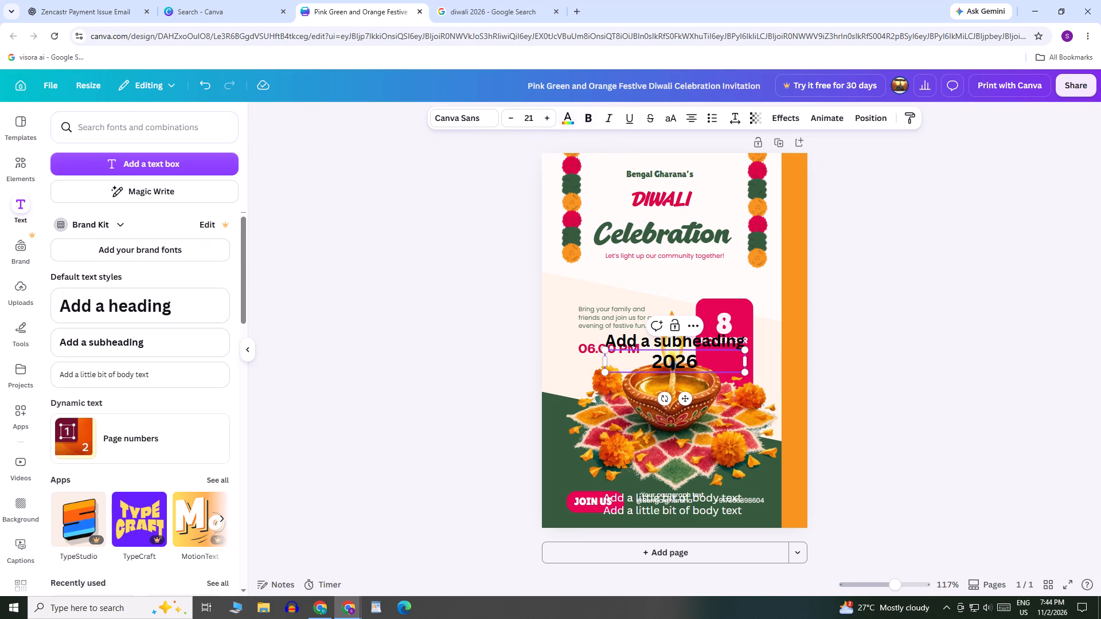
{"action": "left_click", "coordinate": [504, 116]}
{"action": "left_click", "coordinate": [454, 116]}
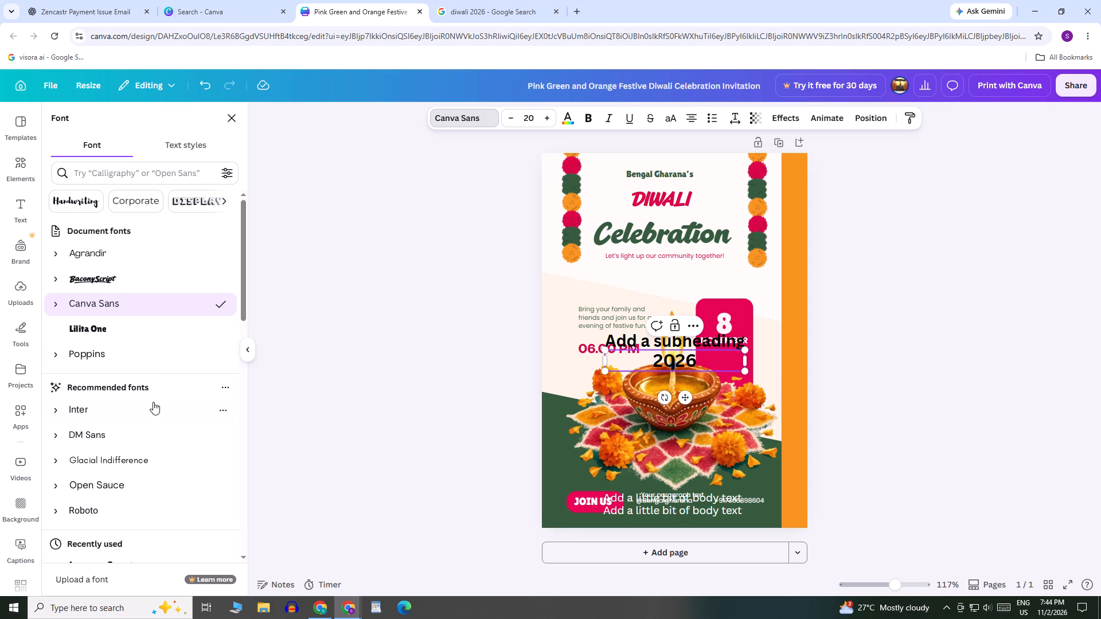
{"action": "scroll", "coordinate": [159, 352], "scroll_direction": "down", "scroll_amount": 4}
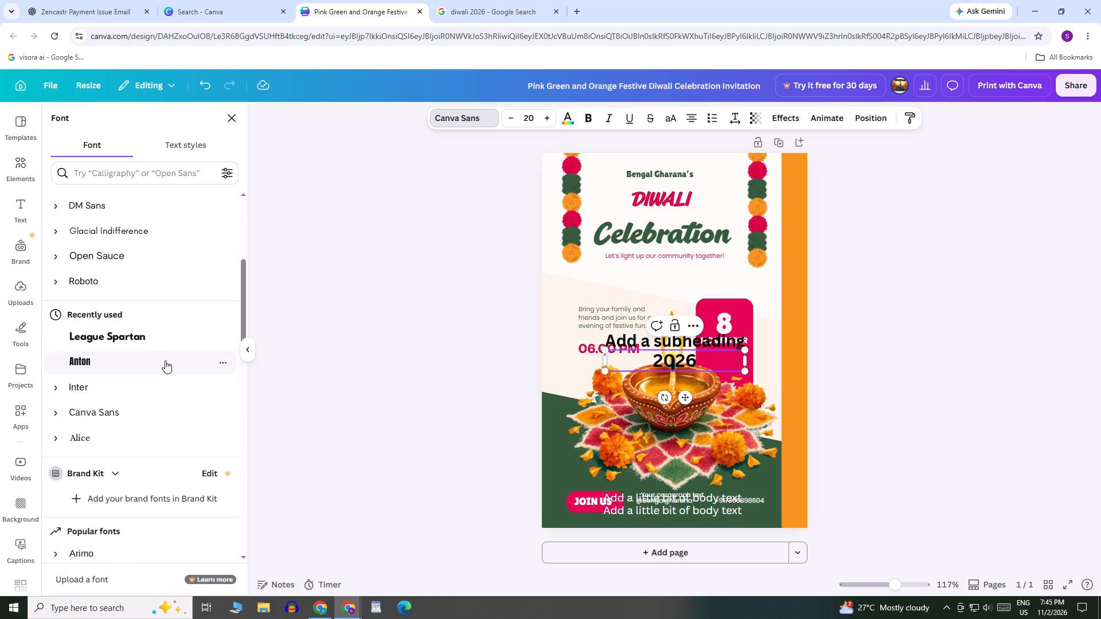
{"action": "left_click", "coordinate": [165, 361]}
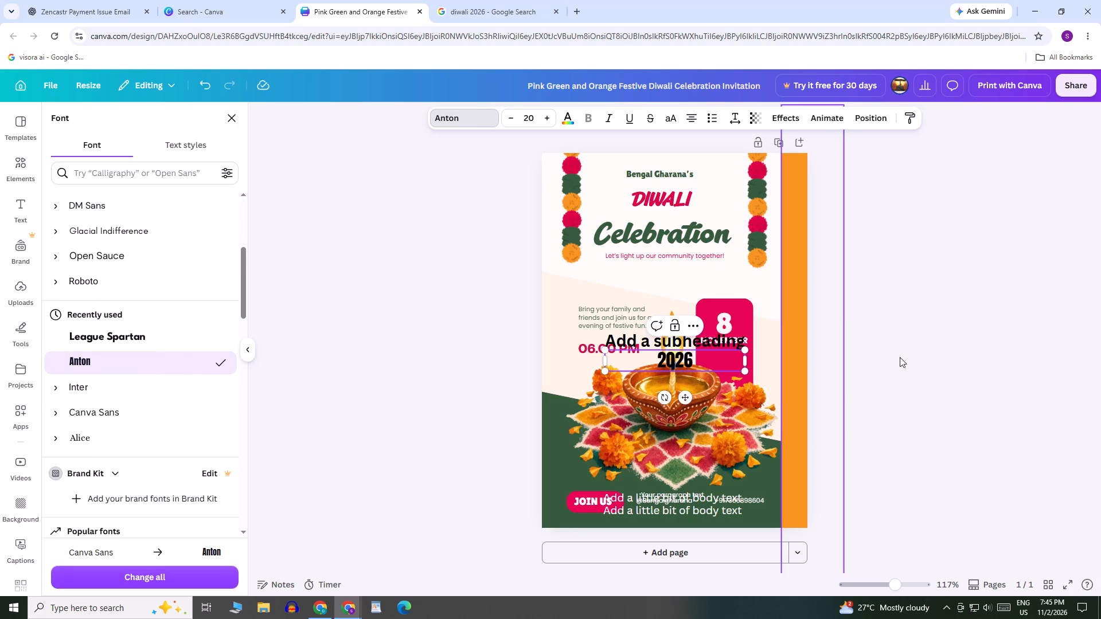
Move the 2026 heading onto the pink date card, just below NOVEMBER.
{"action": "left_click", "coordinate": [900, 357]}
{"action": "left_click", "coordinate": [909, 268]}
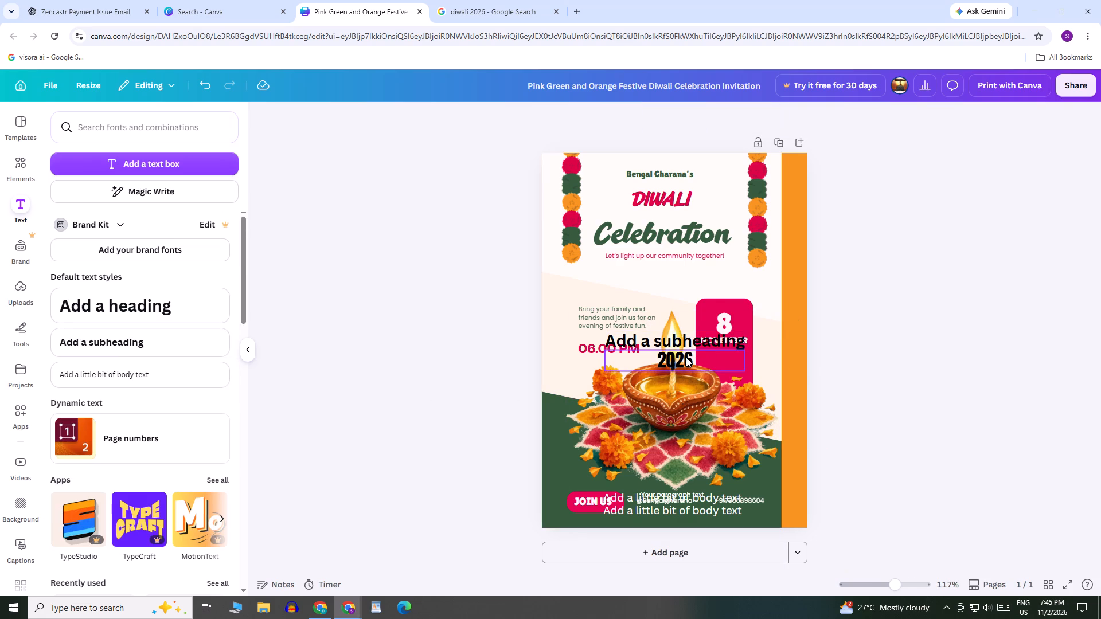
{"action": "left_click_drag", "start_coordinate": [685, 357], "coordinate": [730, 354]}
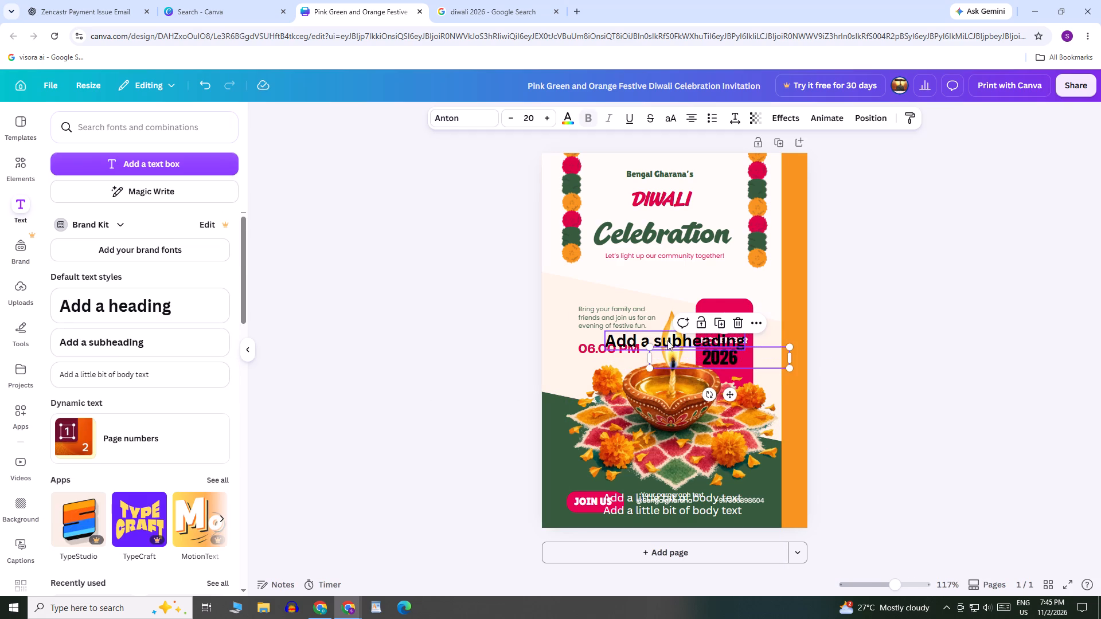
Delete the placeholder "Add a subheading" text covering the middle of the invitation.
{"action": "left_click", "coordinate": [662, 338]}
{"action": "left_click", "coordinate": [700, 303]}
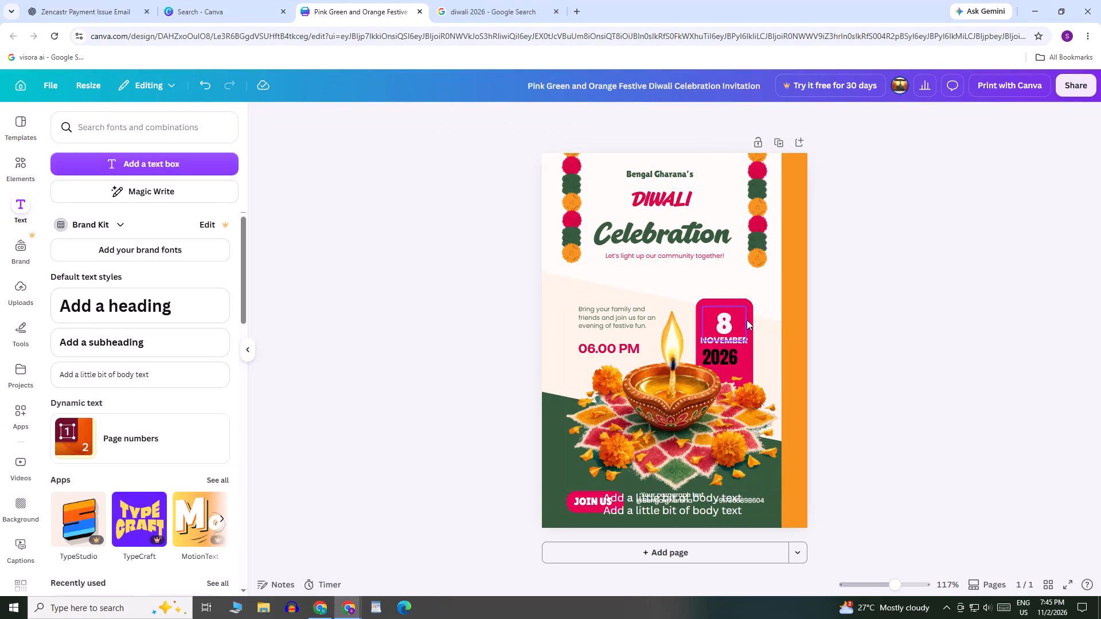
{"action": "left_click", "coordinate": [962, 344]}
Nudge the 2026 heading slightly sideways to centre it beneath NOVEMBER on the date card.
{"action": "left_click_drag", "start_coordinate": [722, 353], "coordinate": [728, 353]}
{"action": "left_click", "coordinate": [927, 319]}
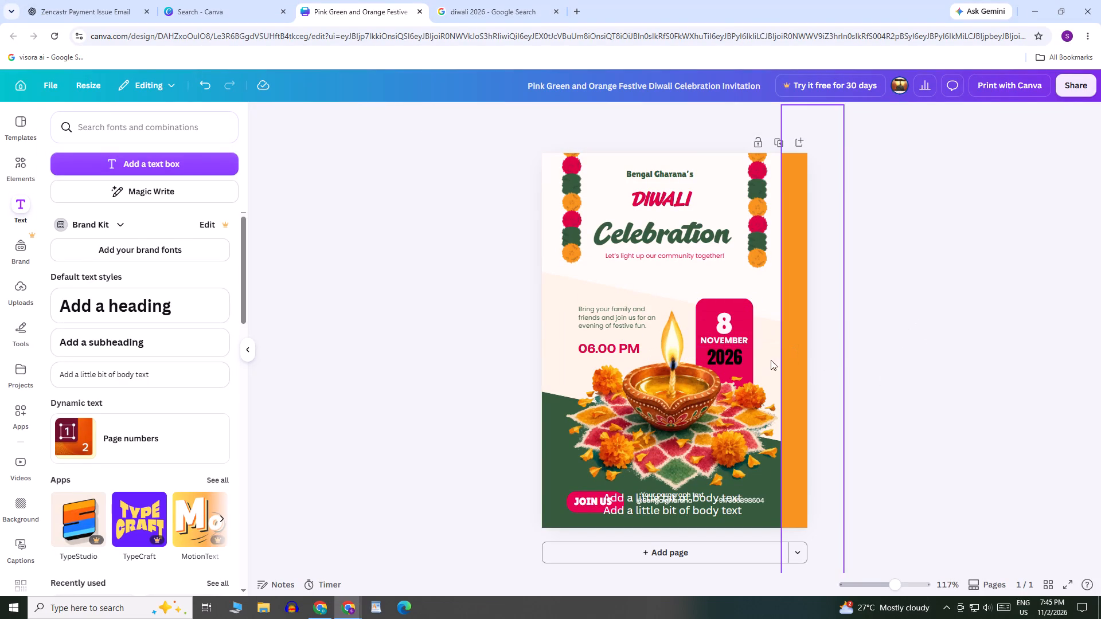
Change the 2026 heading's text colour to the orange from the design's photo colors.
{"action": "left_click", "coordinate": [735, 354]}
{"action": "left_click", "coordinate": [566, 117]}
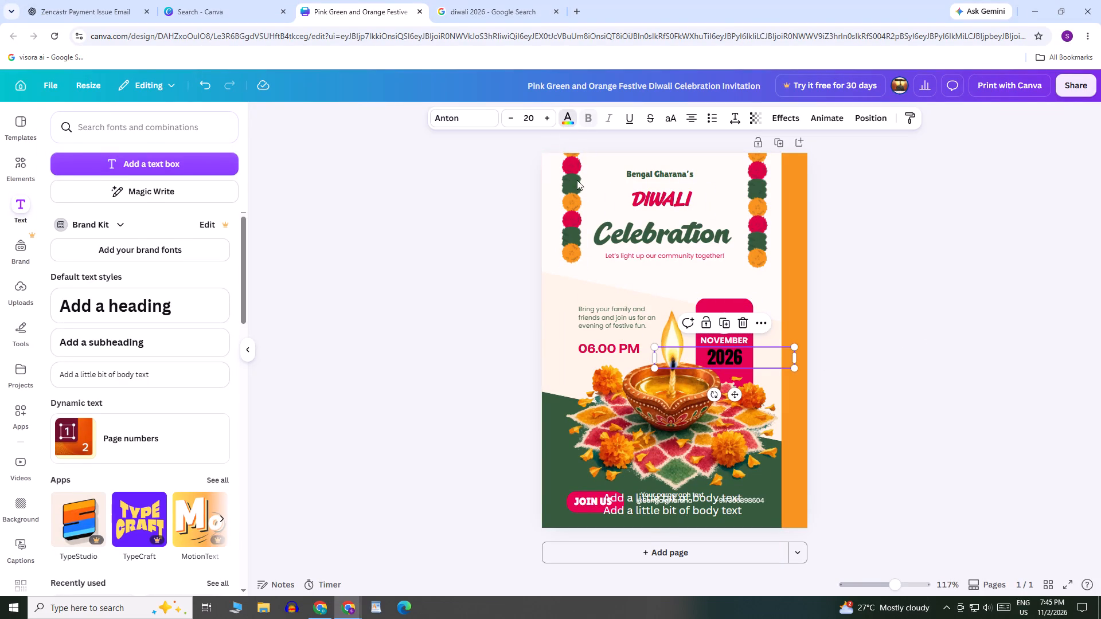
{"action": "left_click", "coordinate": [120, 392]}
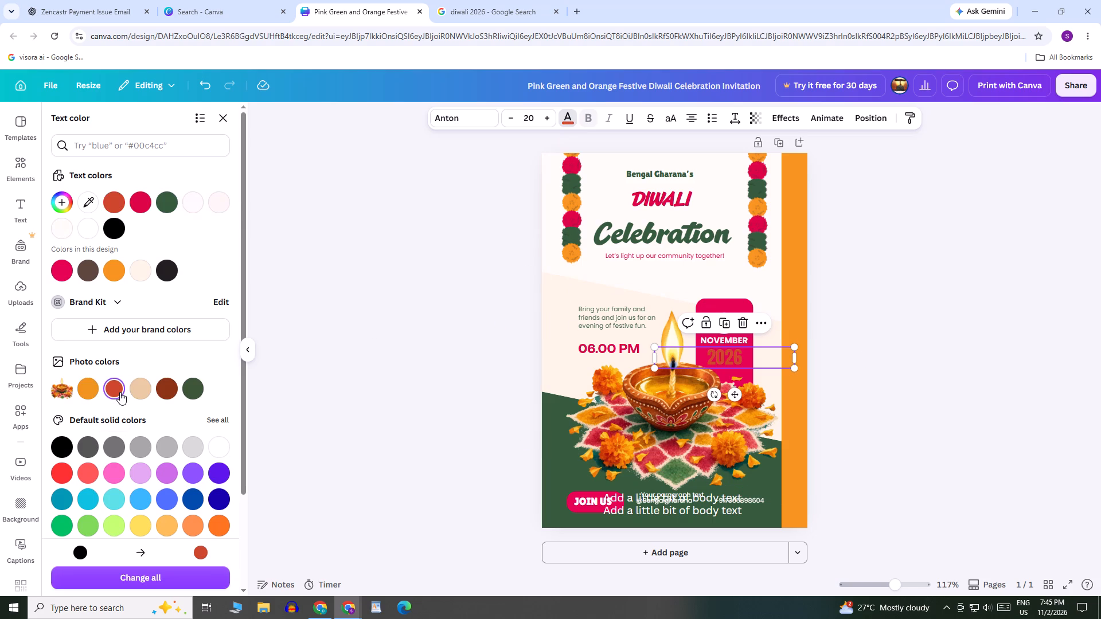
{"action": "left_click", "coordinate": [92, 389]}
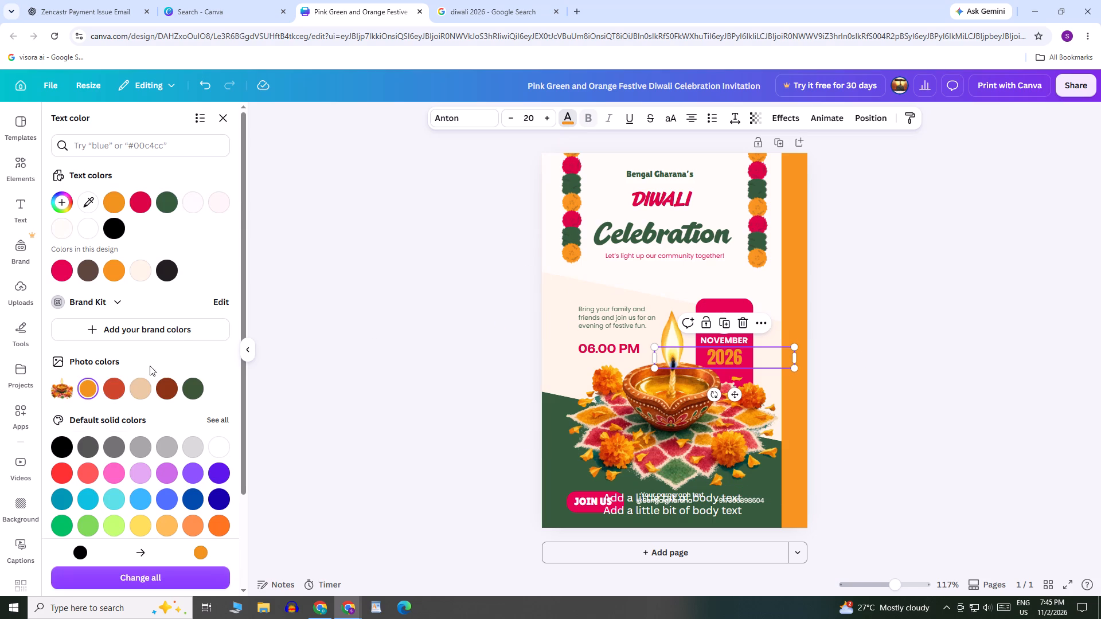
{"action": "left_click", "coordinate": [185, 332]}
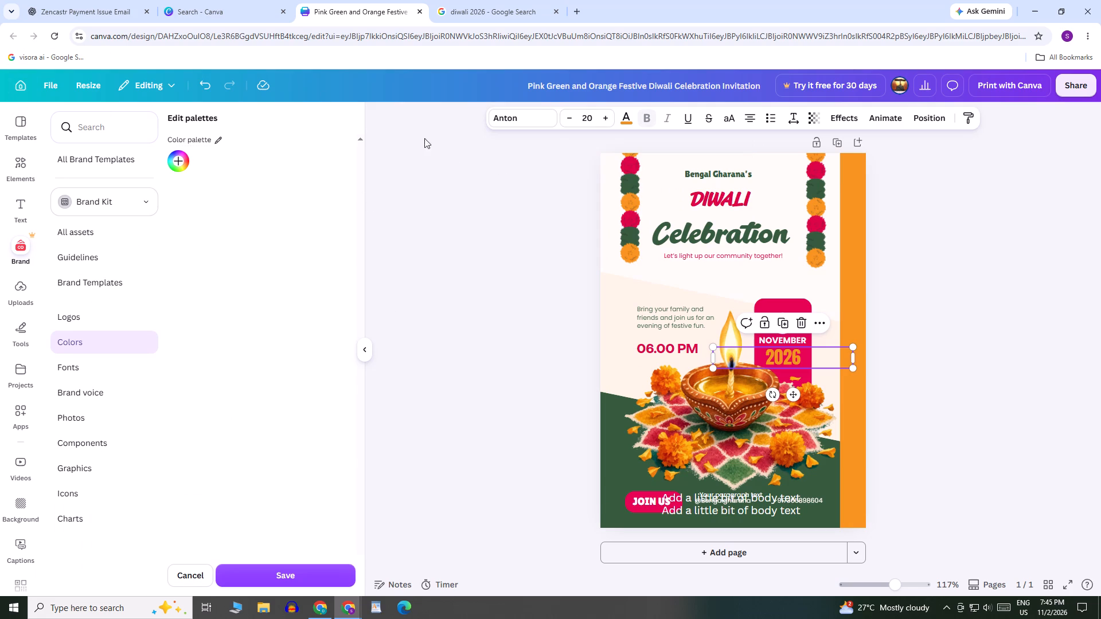
{"action": "left_click", "coordinate": [564, 166]}
{"action": "left_click", "coordinate": [1057, 301]}
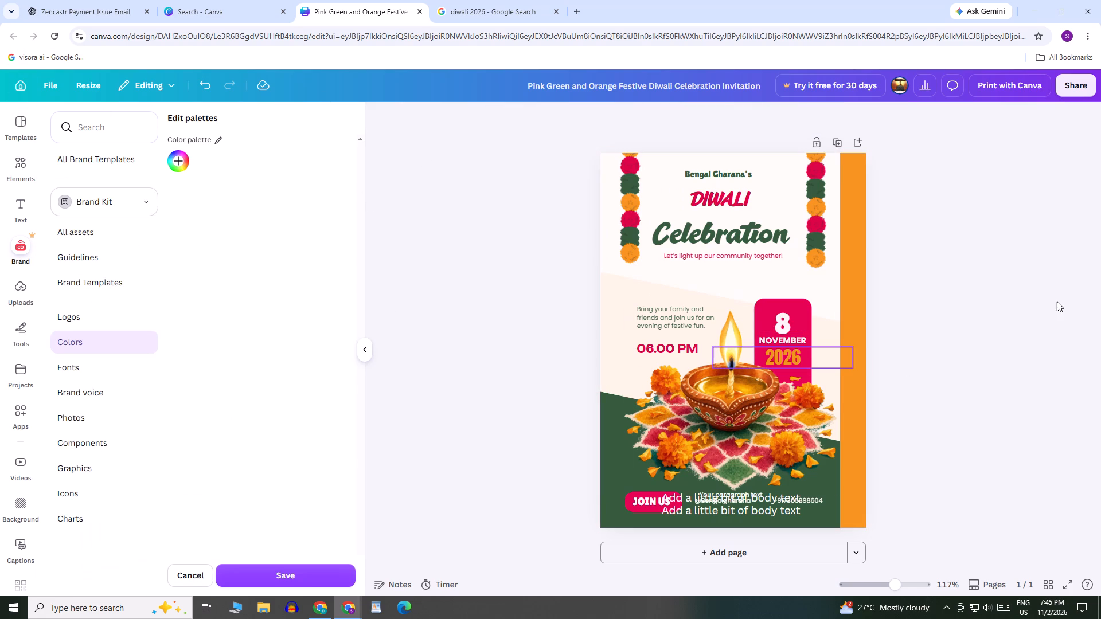
{"action": "left_click", "coordinate": [940, 465]}
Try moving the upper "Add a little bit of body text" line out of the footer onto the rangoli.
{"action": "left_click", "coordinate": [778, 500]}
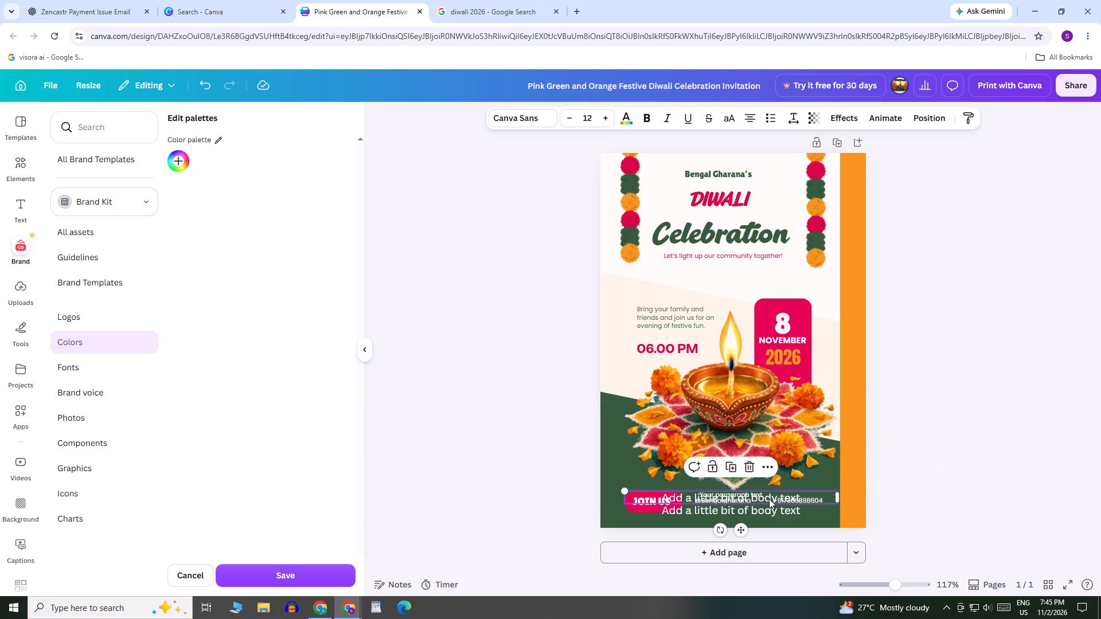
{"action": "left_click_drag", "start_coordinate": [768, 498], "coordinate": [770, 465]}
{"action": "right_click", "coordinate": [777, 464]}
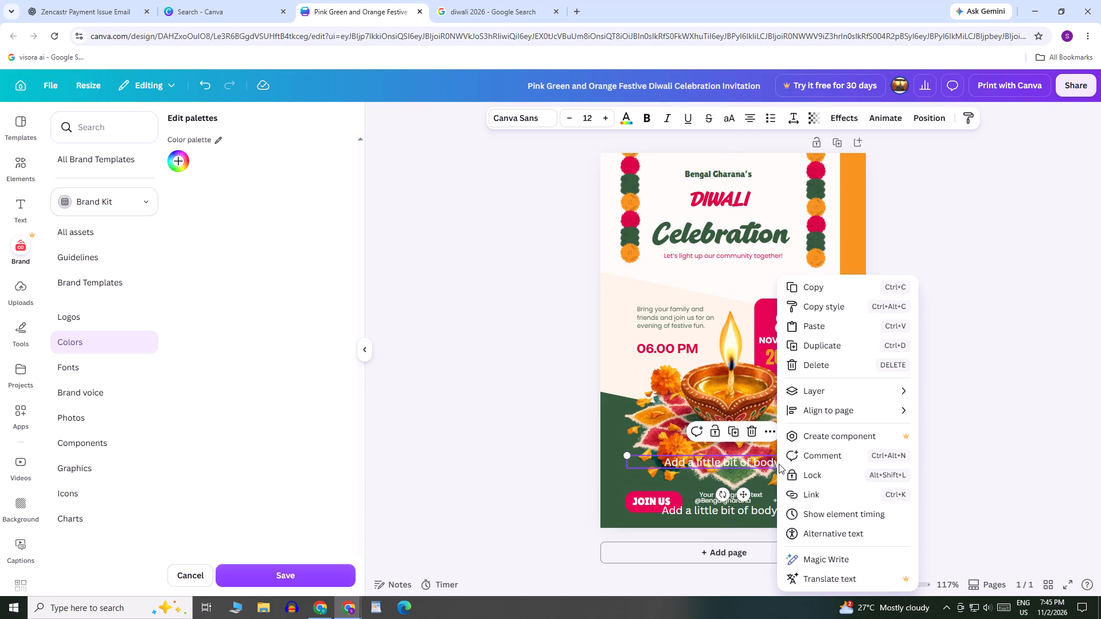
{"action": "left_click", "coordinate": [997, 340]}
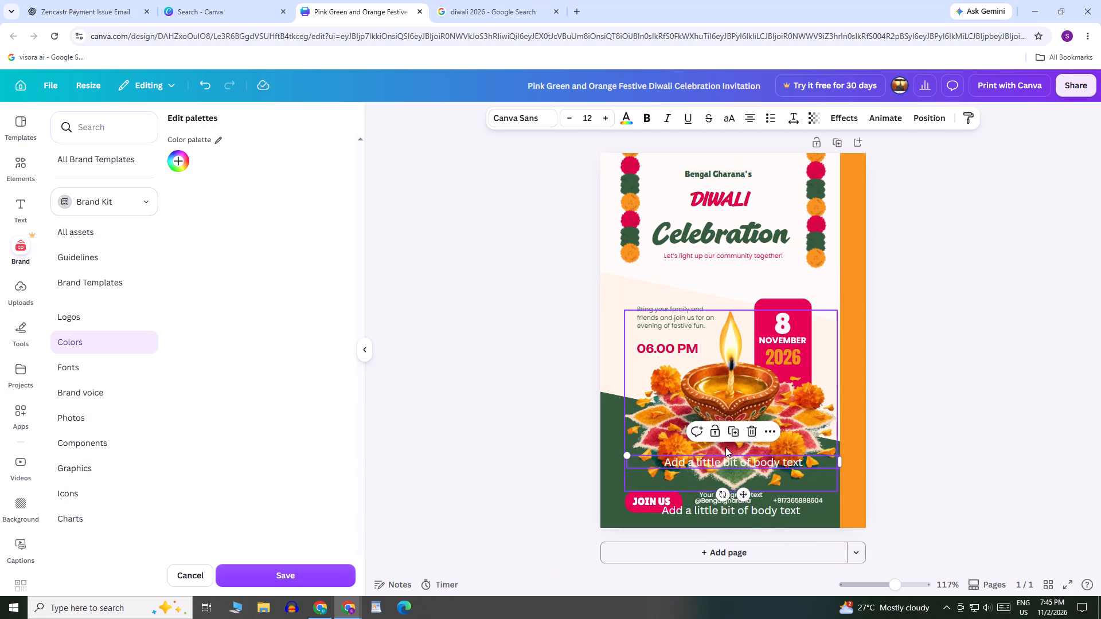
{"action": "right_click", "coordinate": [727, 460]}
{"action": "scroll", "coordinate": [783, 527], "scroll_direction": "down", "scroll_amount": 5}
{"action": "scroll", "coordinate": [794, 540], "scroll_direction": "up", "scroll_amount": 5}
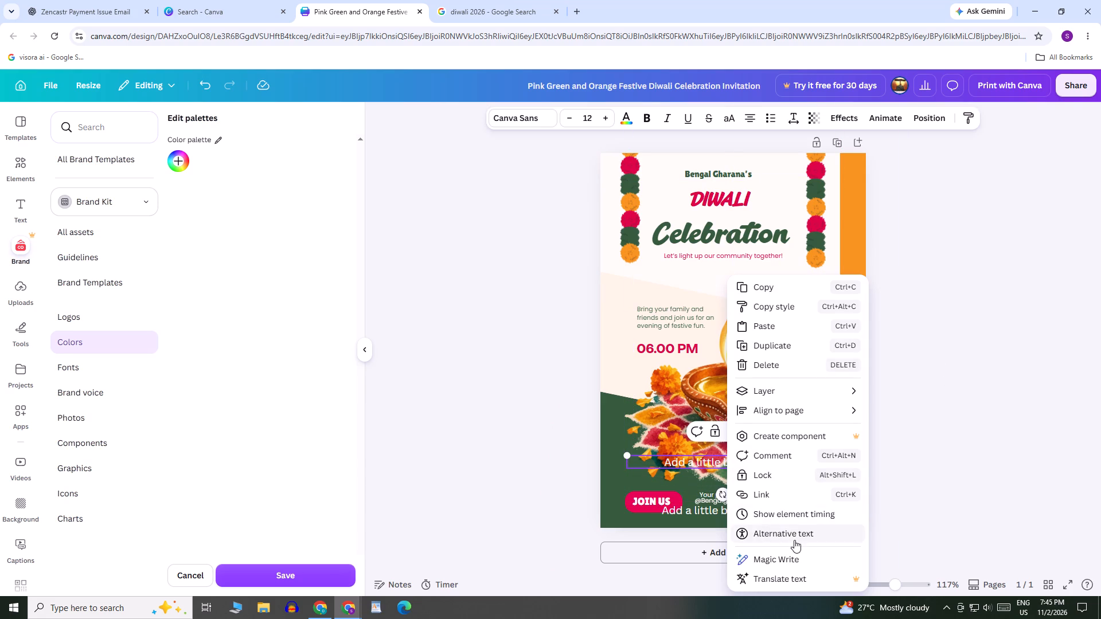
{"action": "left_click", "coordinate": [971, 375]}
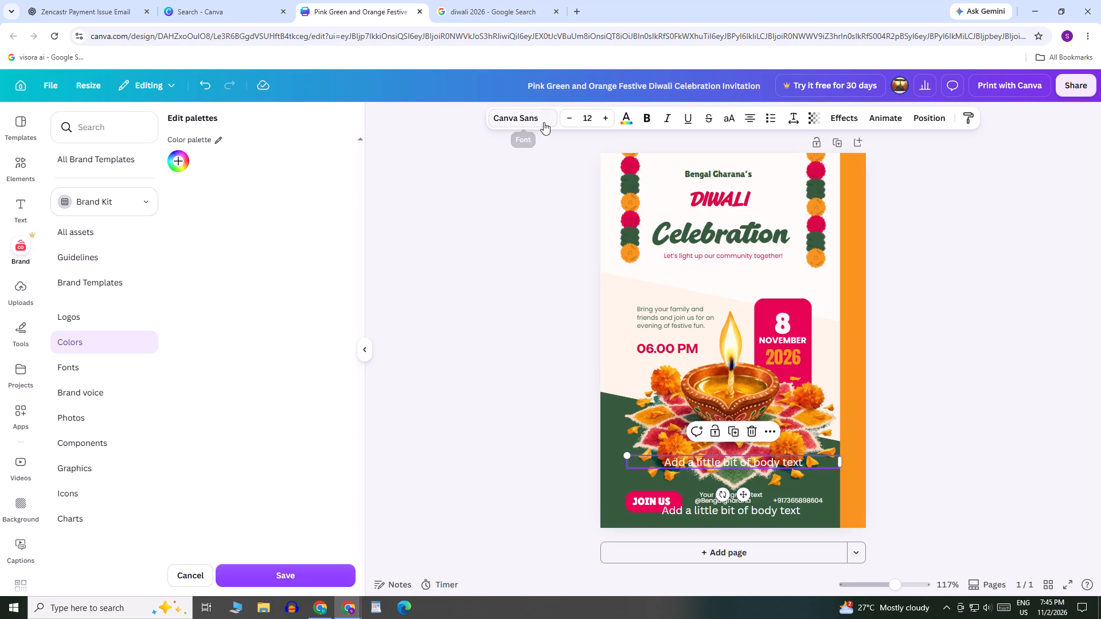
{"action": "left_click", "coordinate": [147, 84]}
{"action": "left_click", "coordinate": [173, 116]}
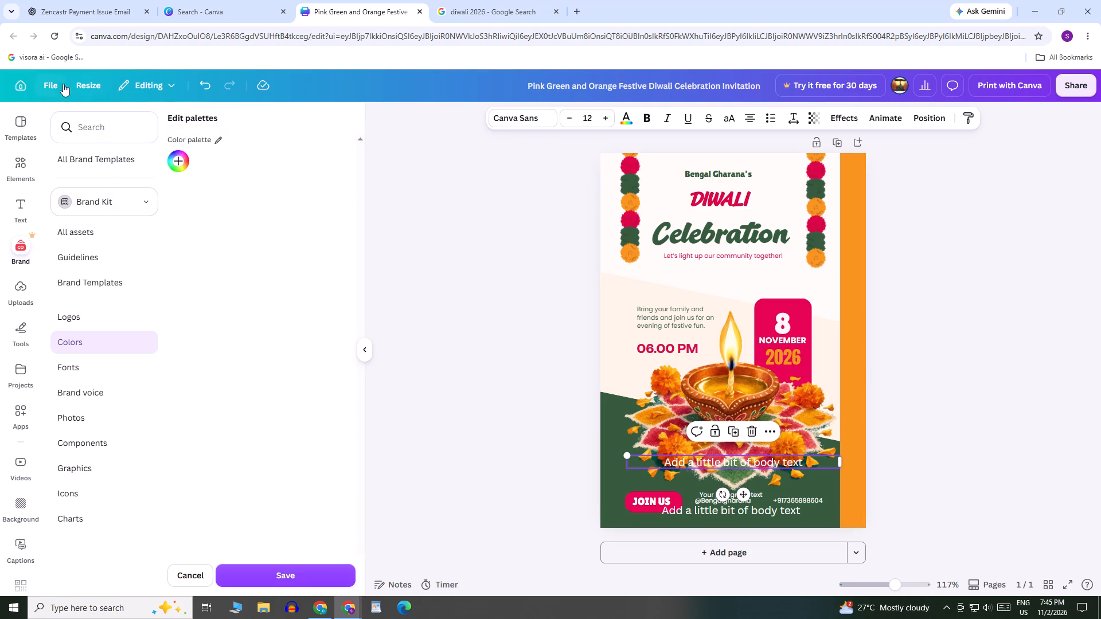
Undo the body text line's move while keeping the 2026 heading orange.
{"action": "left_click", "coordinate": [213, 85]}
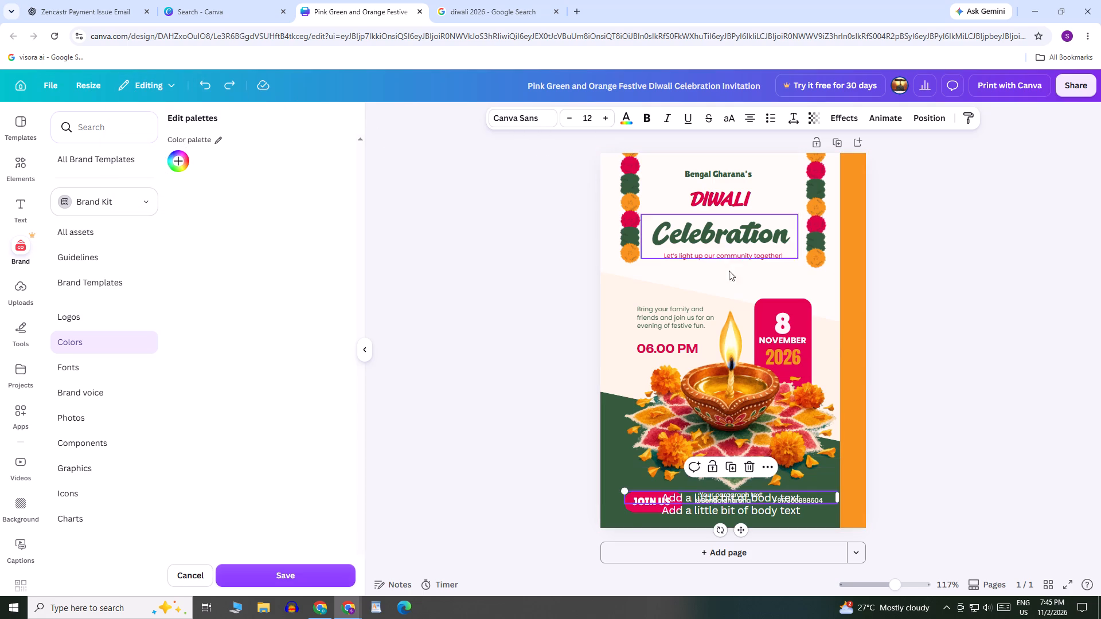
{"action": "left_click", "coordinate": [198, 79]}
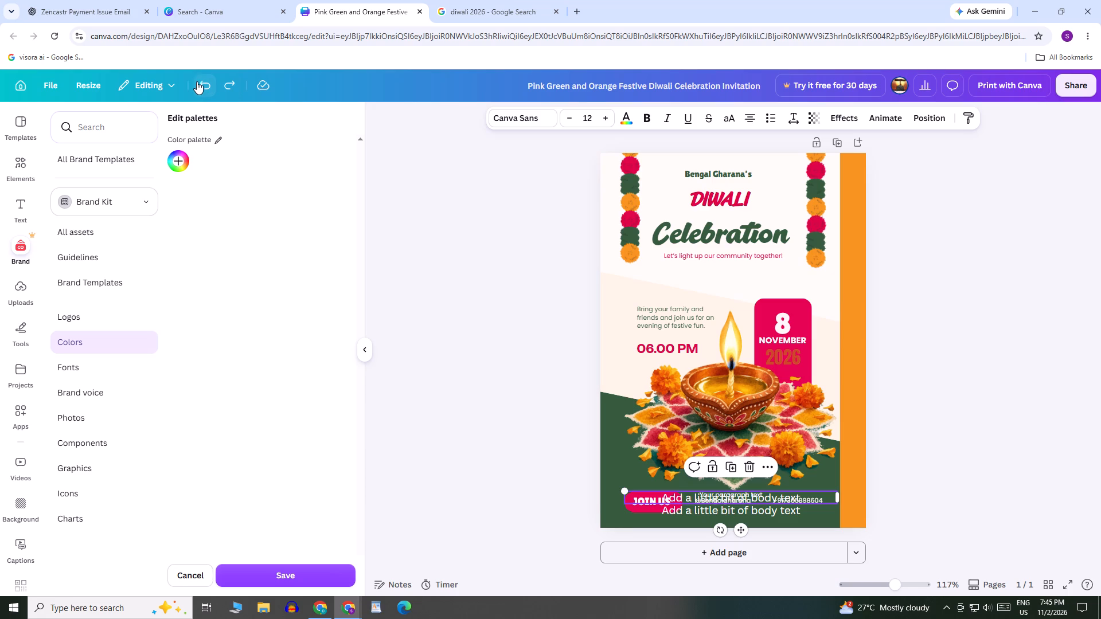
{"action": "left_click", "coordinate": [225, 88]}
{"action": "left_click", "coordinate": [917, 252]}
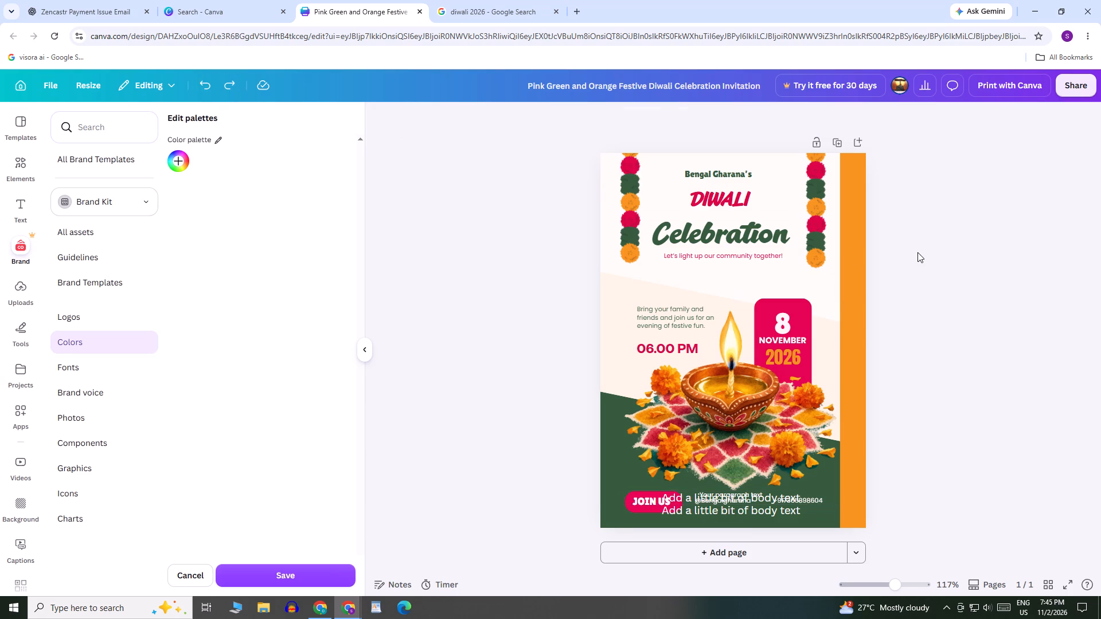
Delete both placeholder "Add a little bit of body text" lines overlapping the footer.
{"action": "left_click_drag", "start_coordinate": [764, 515], "coordinate": [776, 524]}
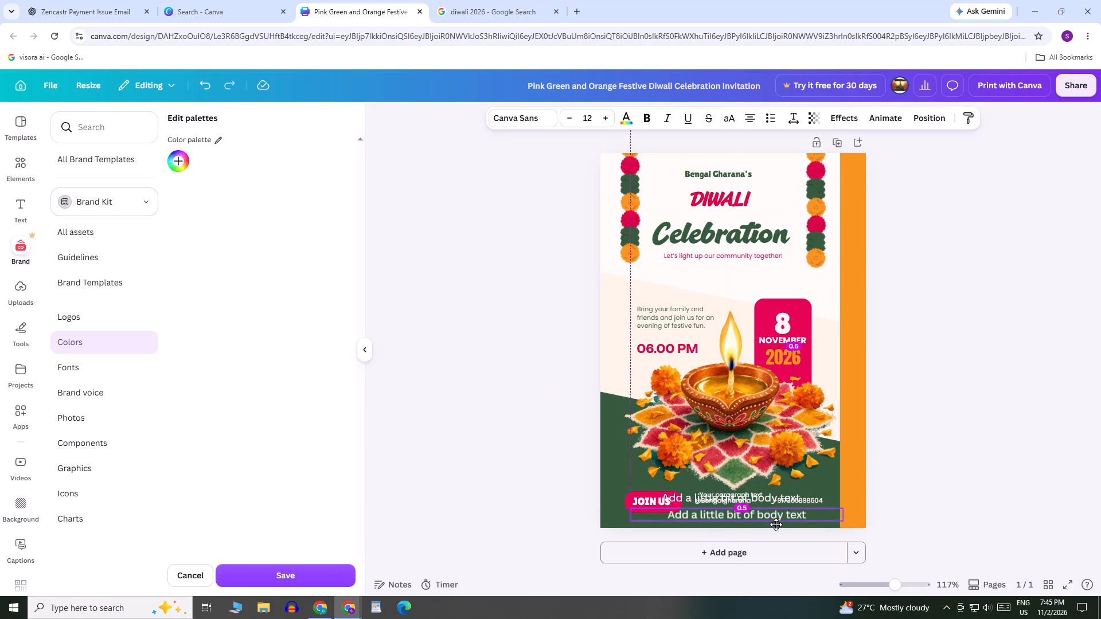
{"action": "left_click_drag", "start_coordinate": [776, 524], "coordinate": [987, 450]}
{"action": "left_click", "coordinate": [973, 421]}
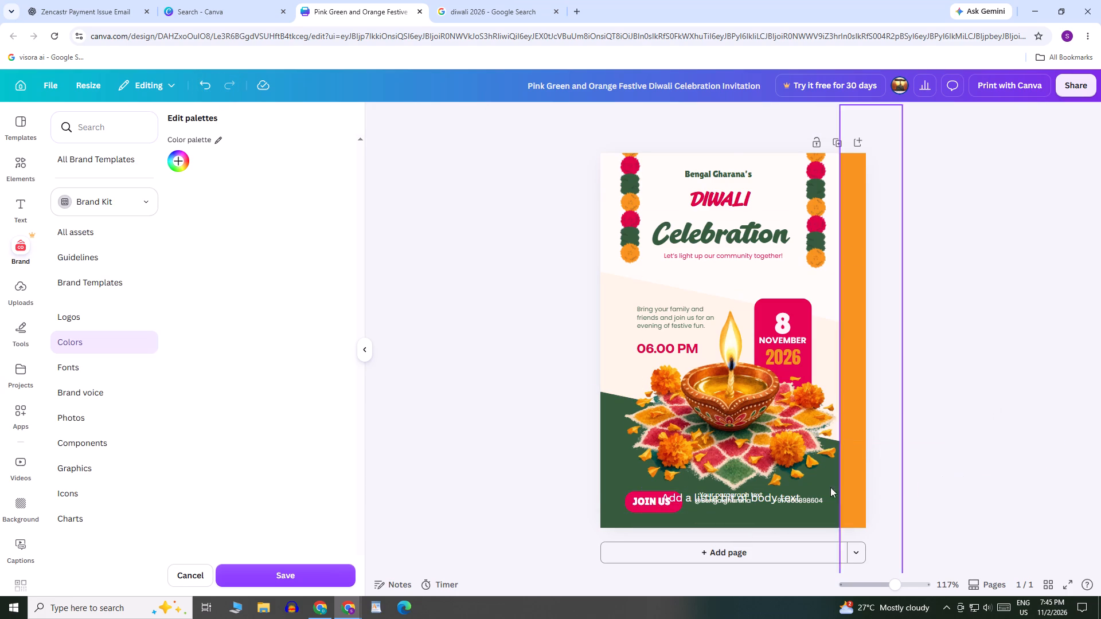
{"action": "left_click_drag", "start_coordinate": [751, 497], "coordinate": [924, 429]}
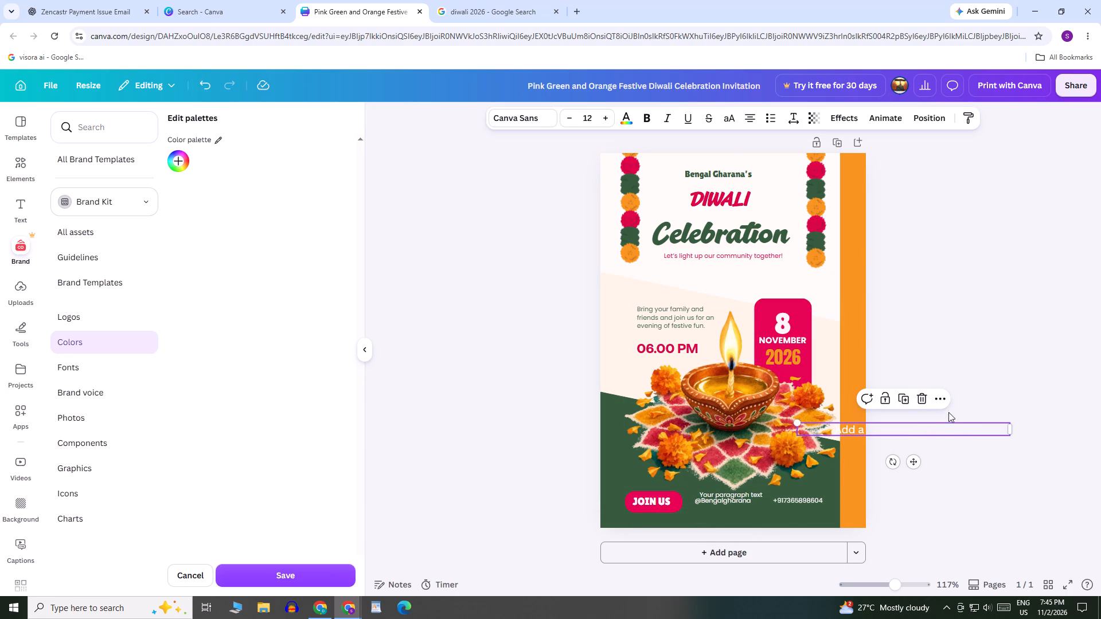
{"action": "left_click", "coordinate": [924, 397]}
Delete the leftover "Your paragraph text" box overlapping the social handle in the footer.
{"action": "left_click_drag", "start_coordinate": [758, 495], "coordinate": [952, 422]}
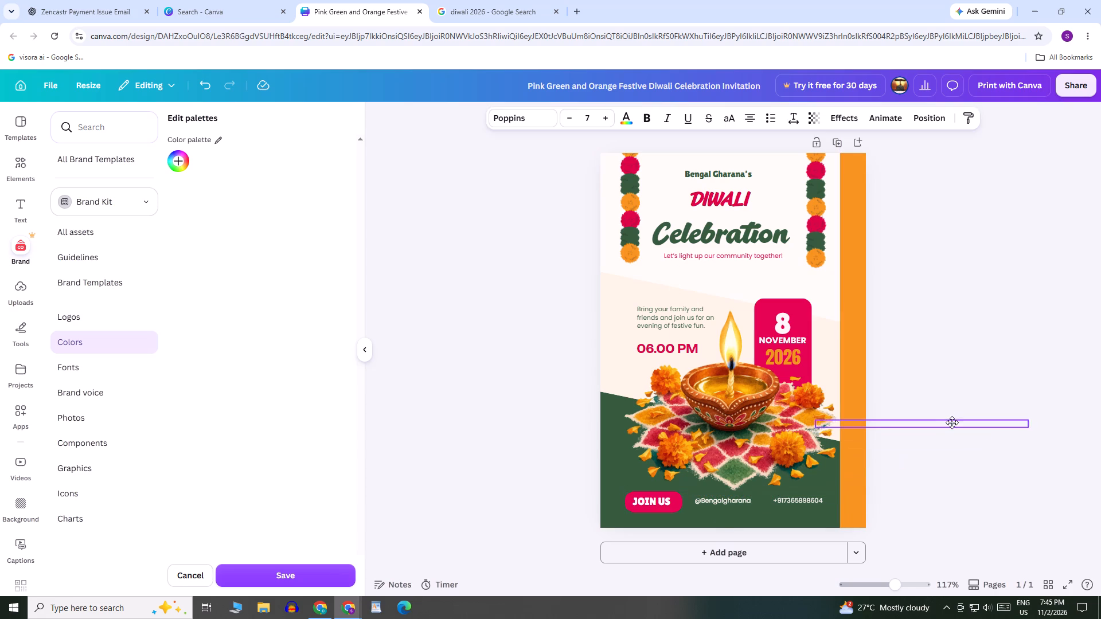
{"action": "left_click_drag", "start_coordinate": [952, 422], "coordinate": [964, 417]}
{"action": "left_click", "coordinate": [952, 387]}
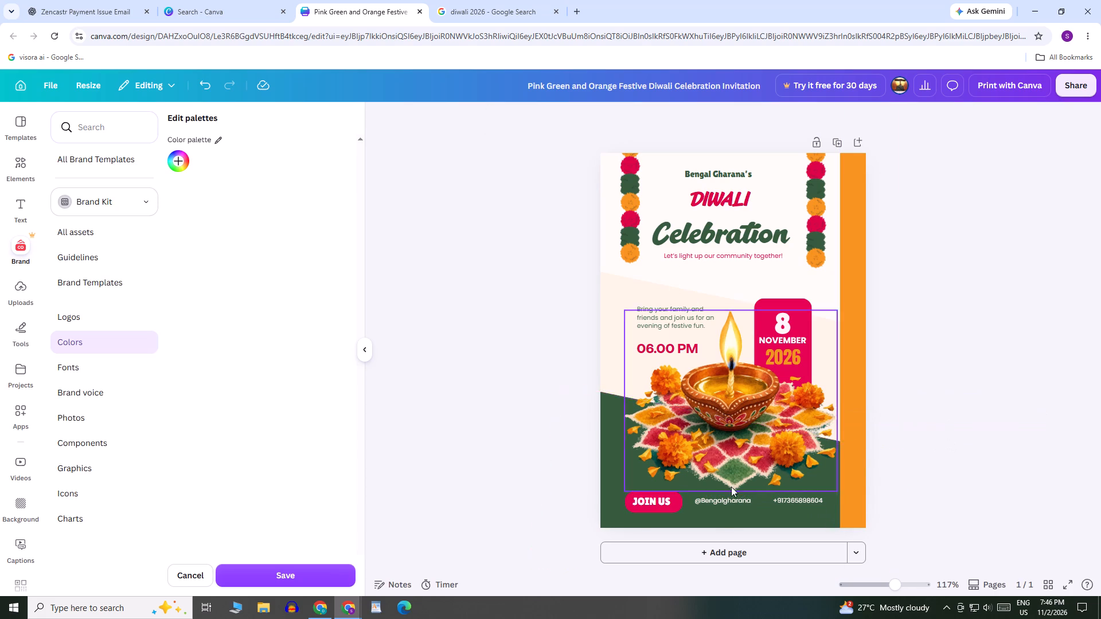
Change the event time beneath the invitation message to 7.00 PM.
{"action": "left_click", "coordinate": [654, 497]}
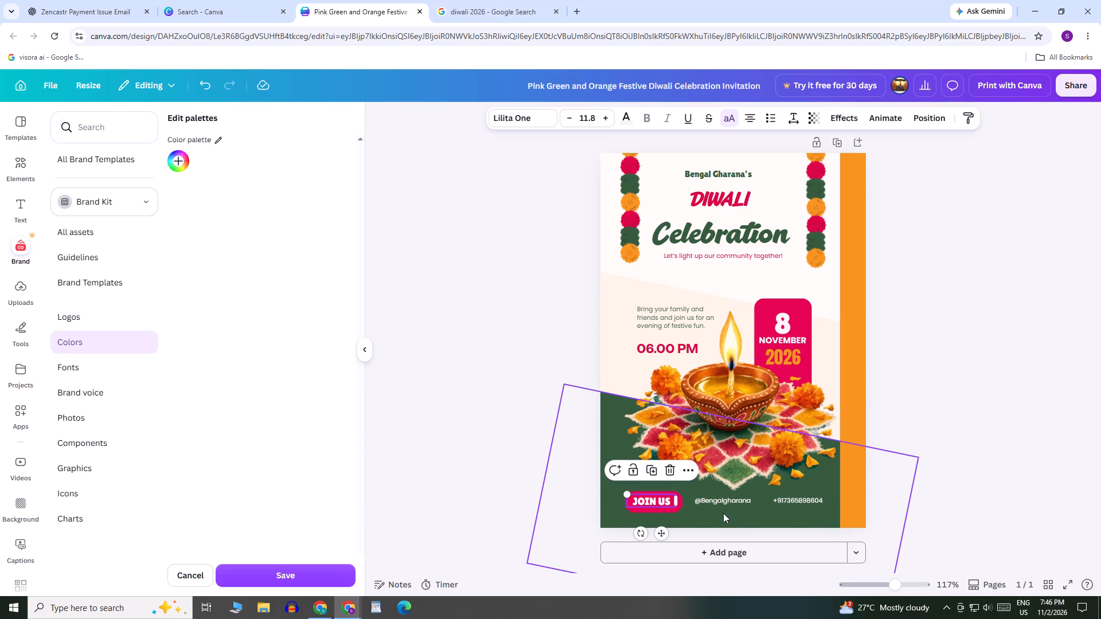
{"action": "left_click", "coordinate": [676, 316]}
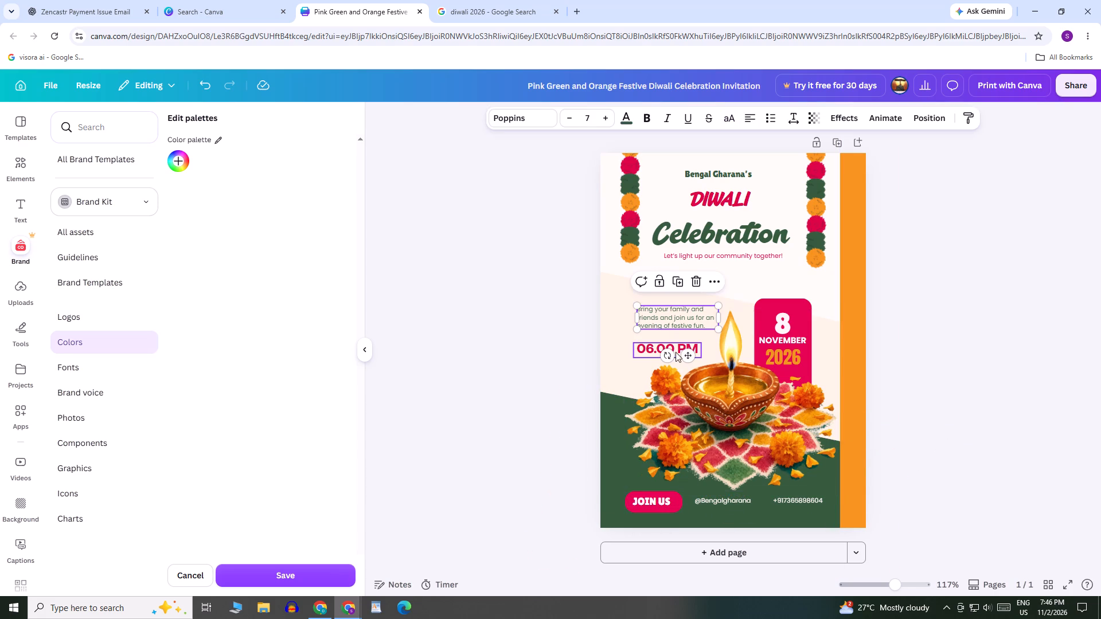
{"action": "left_click", "coordinate": [671, 345]}
{"action": "left_click", "coordinate": [654, 345]}
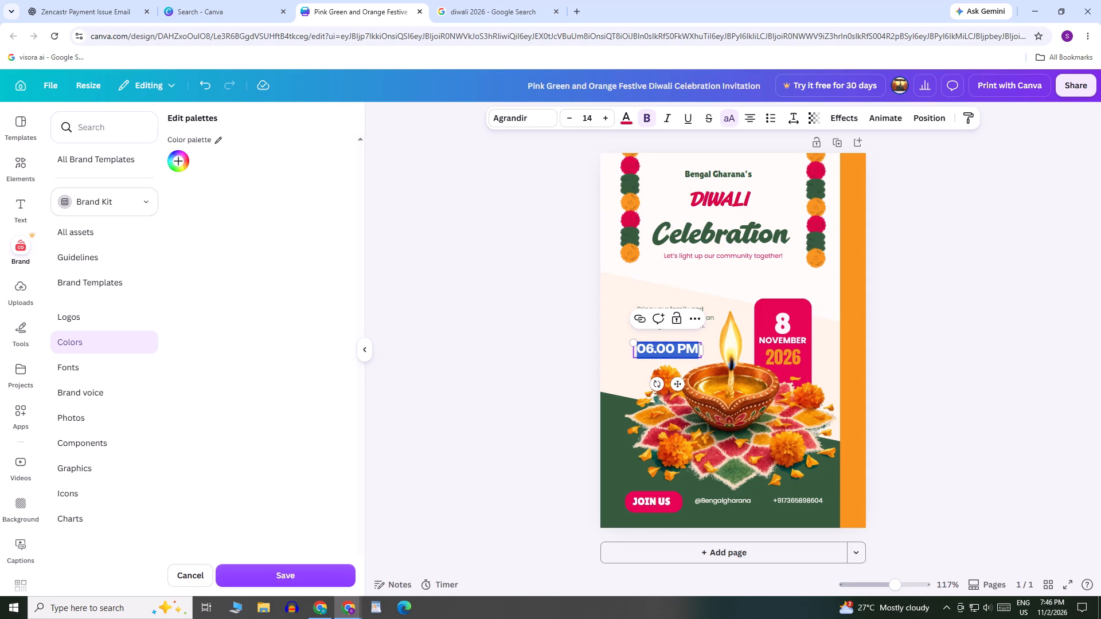
{"action": "left_click", "coordinate": [654, 350]}
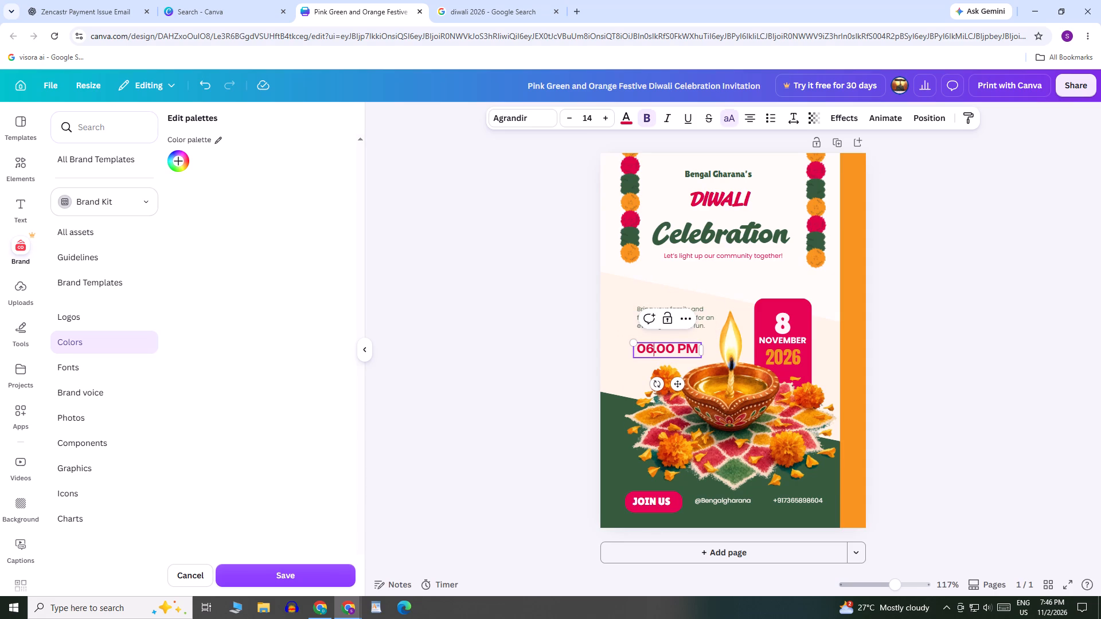
{"action": "key", "text": "BackSpace"}
{"action": "key", "text": "BackSpace"}
{"action": "key", "text": "7"}
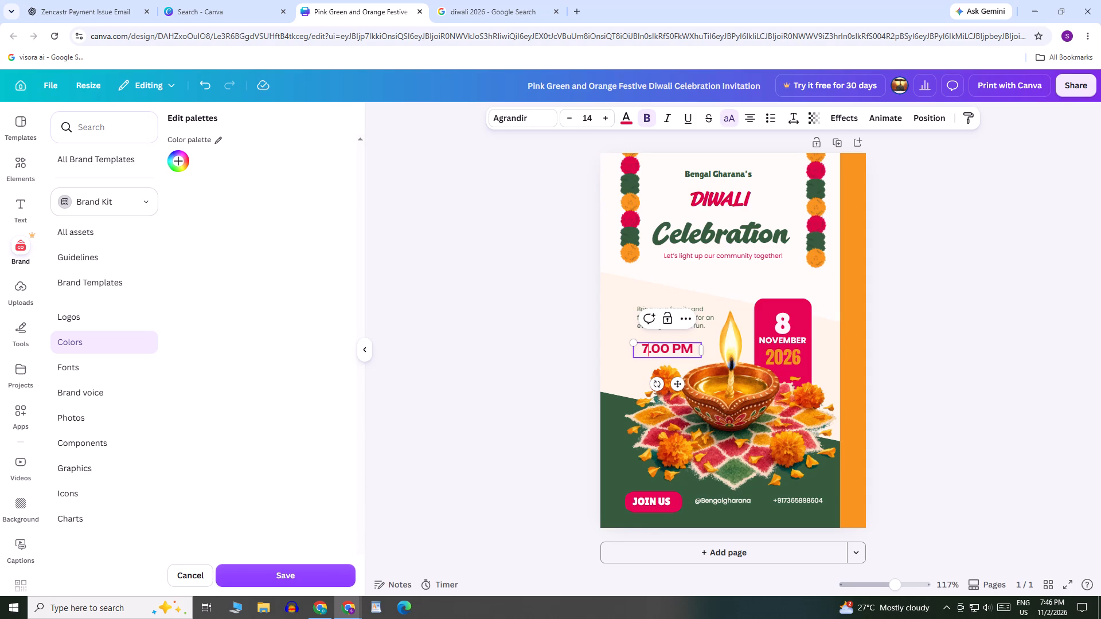
{"action": "left_click", "coordinate": [1013, 325]}
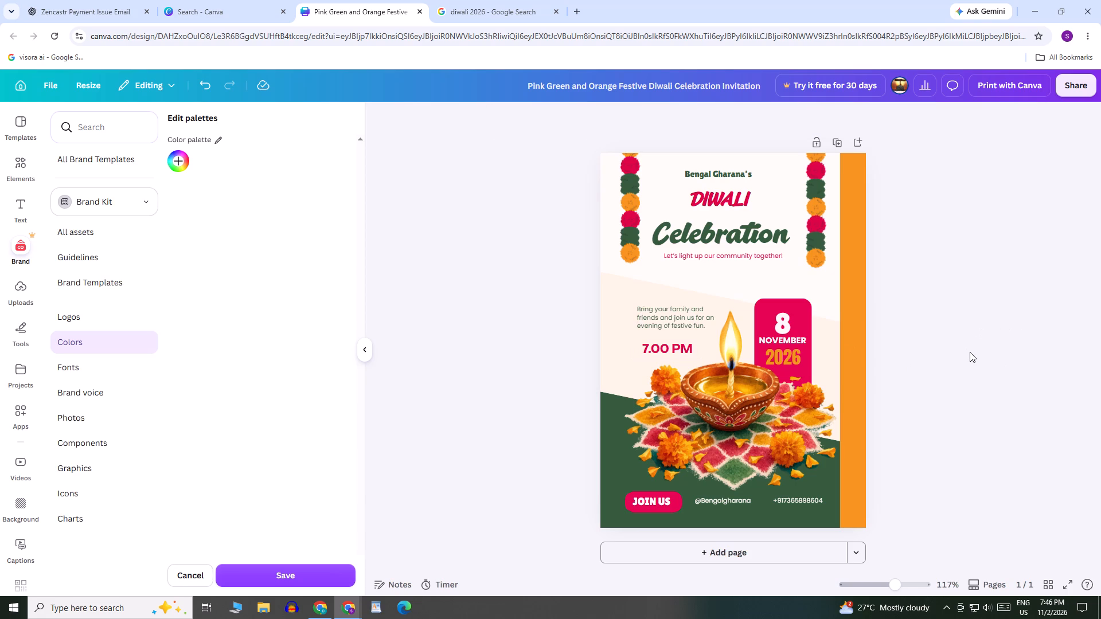
Move the footer phone number down to the bottom edge of the page, close to the orange strip.
{"action": "left_click_drag", "start_coordinate": [810, 499], "coordinate": [817, 508]}
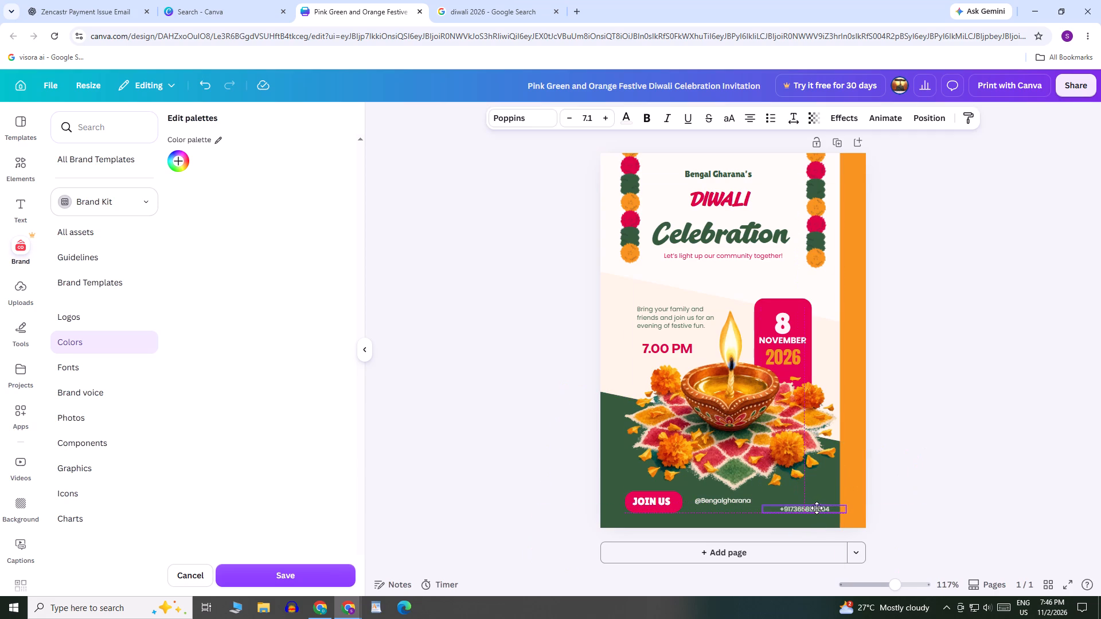
{"action": "left_click_drag", "start_coordinate": [817, 508], "coordinate": [817, 502]}
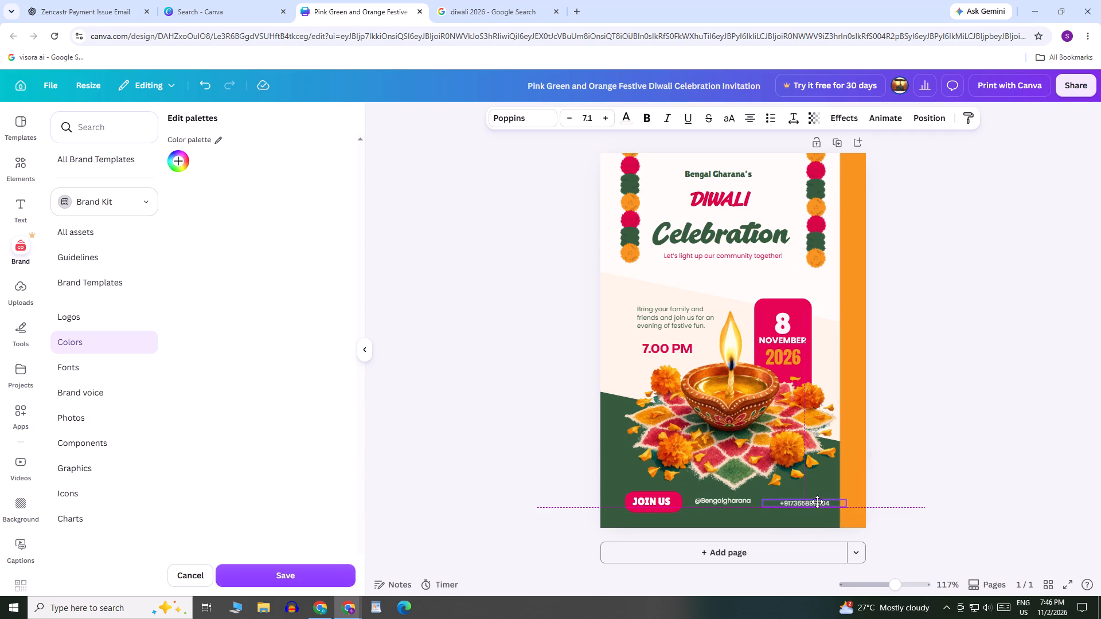
{"action": "left_click_drag", "start_coordinate": [817, 502], "coordinate": [823, 520]}
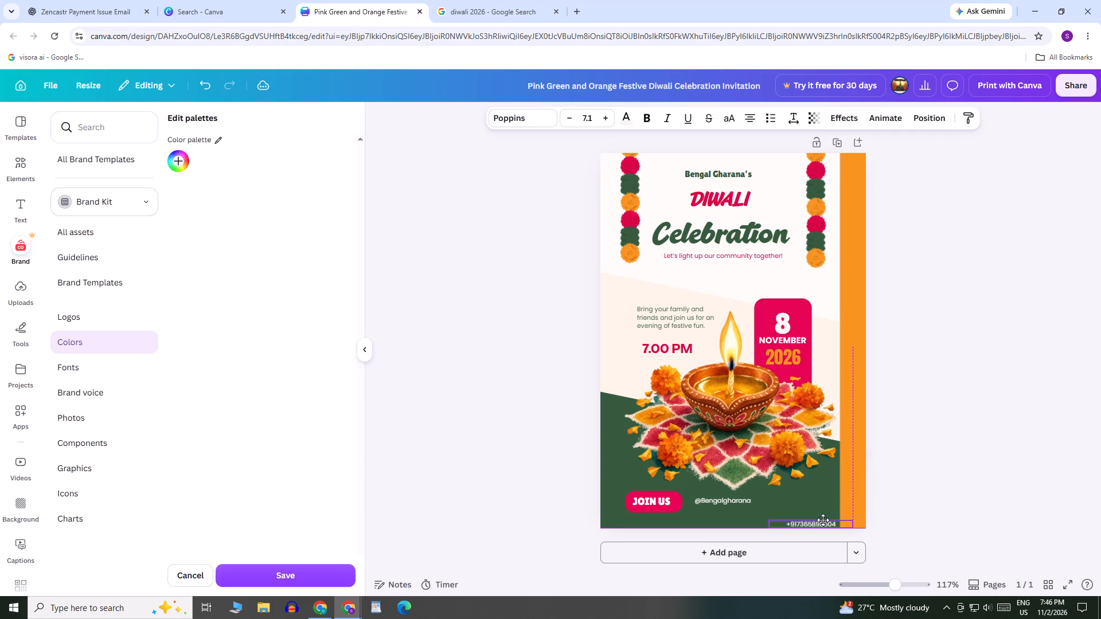
{"action": "left_click_drag", "start_coordinate": [823, 520], "coordinate": [823, 519]}
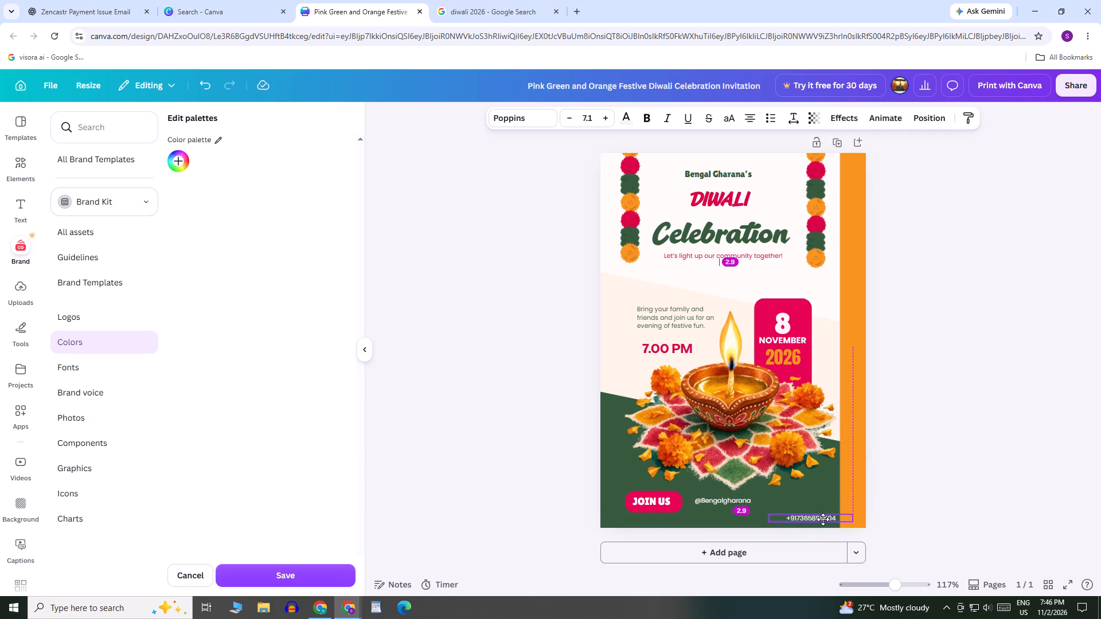
{"action": "left_click_drag", "start_coordinate": [823, 519], "coordinate": [823, 520]}
{"action": "left_click_drag", "start_coordinate": [723, 498], "coordinate": [727, 512]}
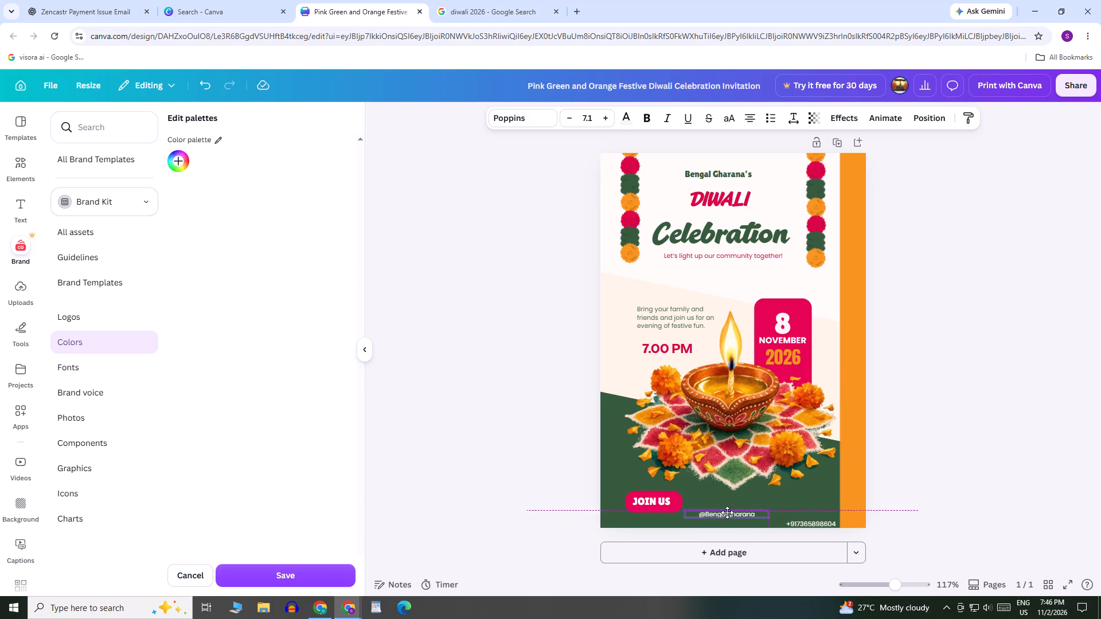
{"action": "left_click_drag", "start_coordinate": [727, 512], "coordinate": [733, 522]}
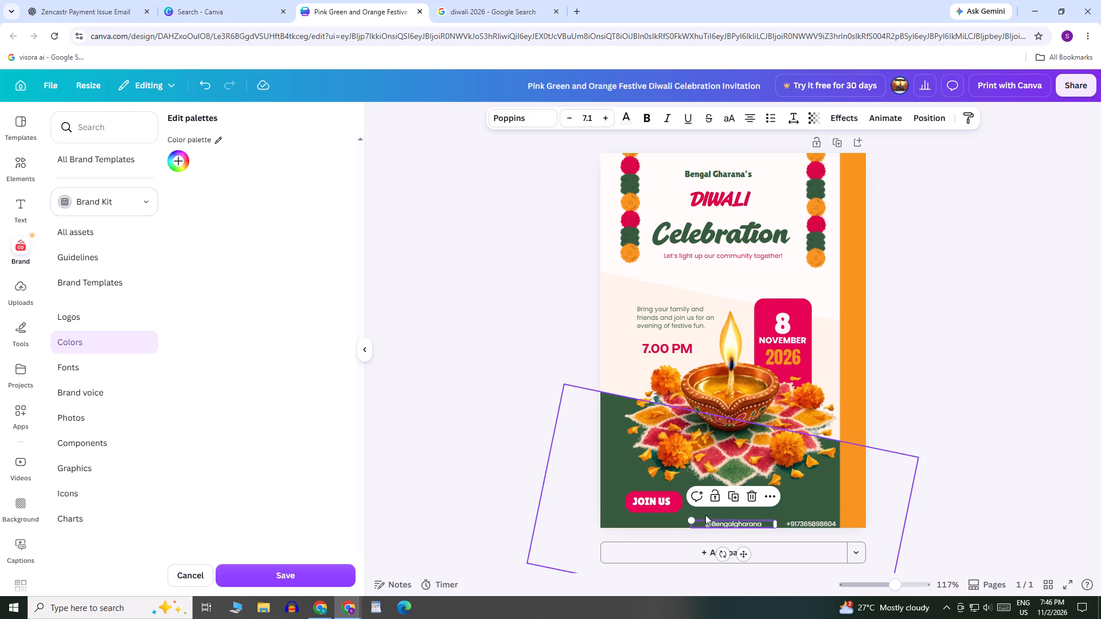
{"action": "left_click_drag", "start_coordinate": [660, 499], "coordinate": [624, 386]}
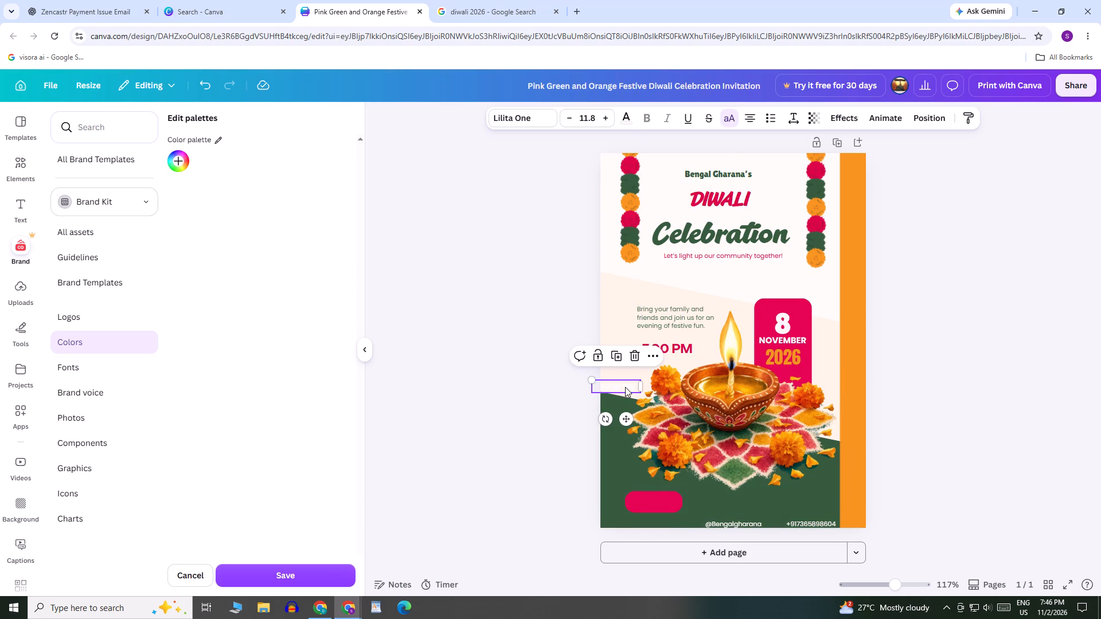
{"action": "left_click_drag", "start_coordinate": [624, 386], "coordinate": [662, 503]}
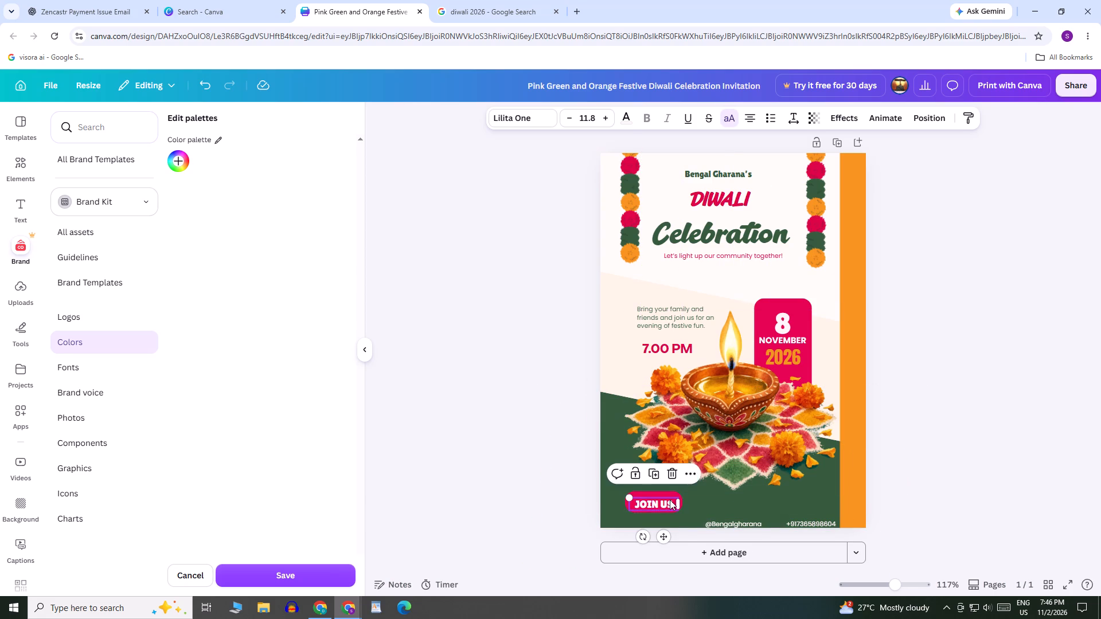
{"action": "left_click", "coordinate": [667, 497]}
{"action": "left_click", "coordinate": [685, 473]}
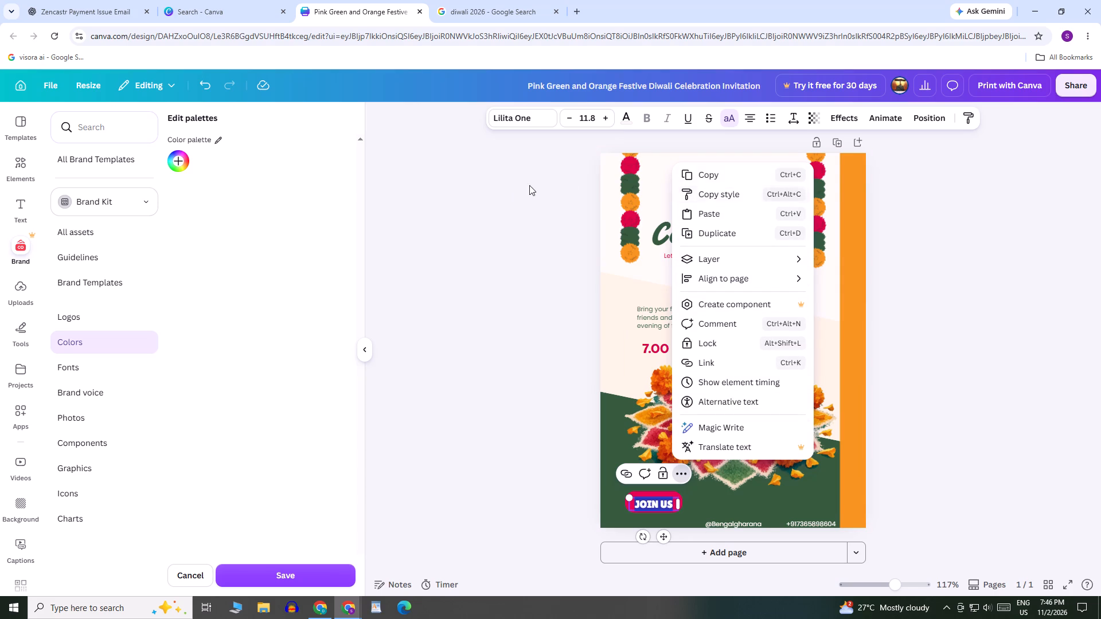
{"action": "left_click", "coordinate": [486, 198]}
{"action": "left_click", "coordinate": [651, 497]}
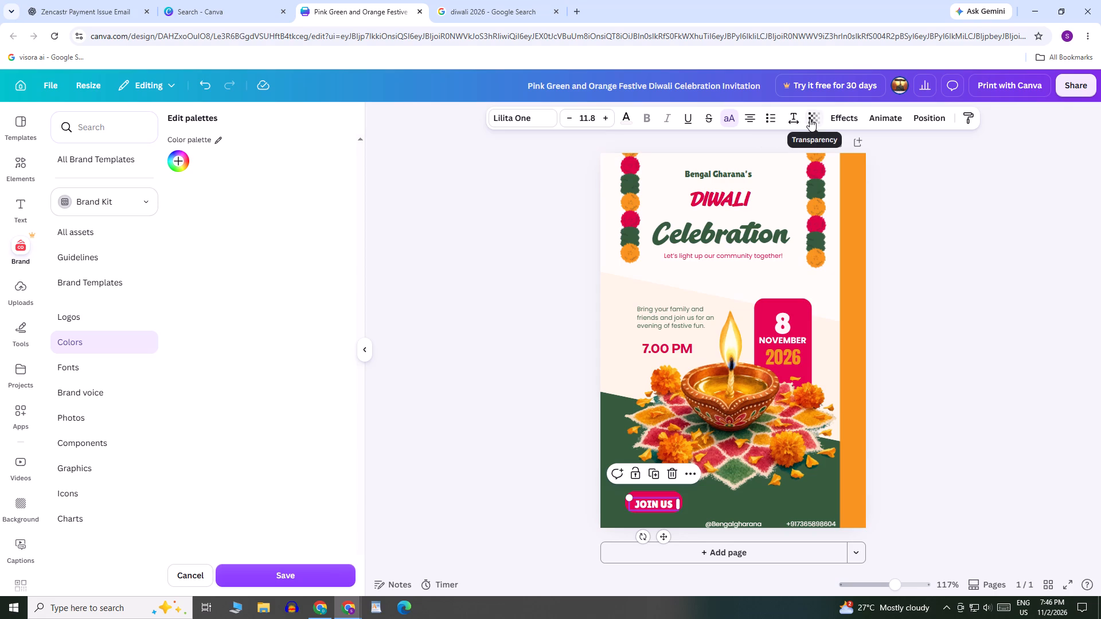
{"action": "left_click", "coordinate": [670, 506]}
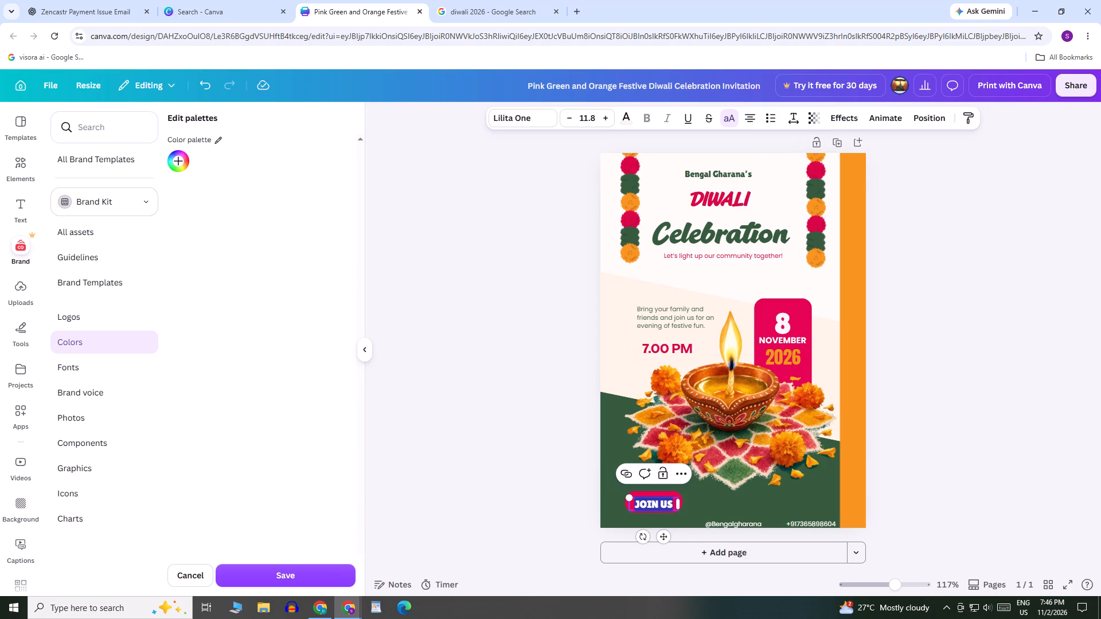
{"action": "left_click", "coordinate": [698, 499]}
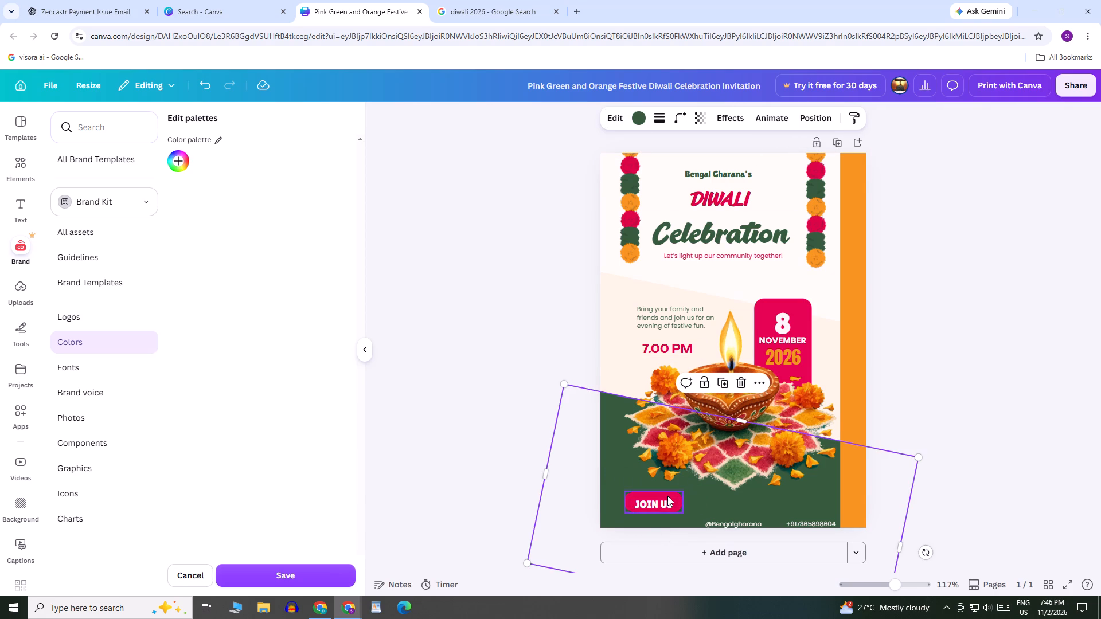
Duplicate the pink JOIN US badge shape and place the copy centred below the "Let's light up our community together!" tagline.
{"action": "left_click", "coordinate": [667, 496]}
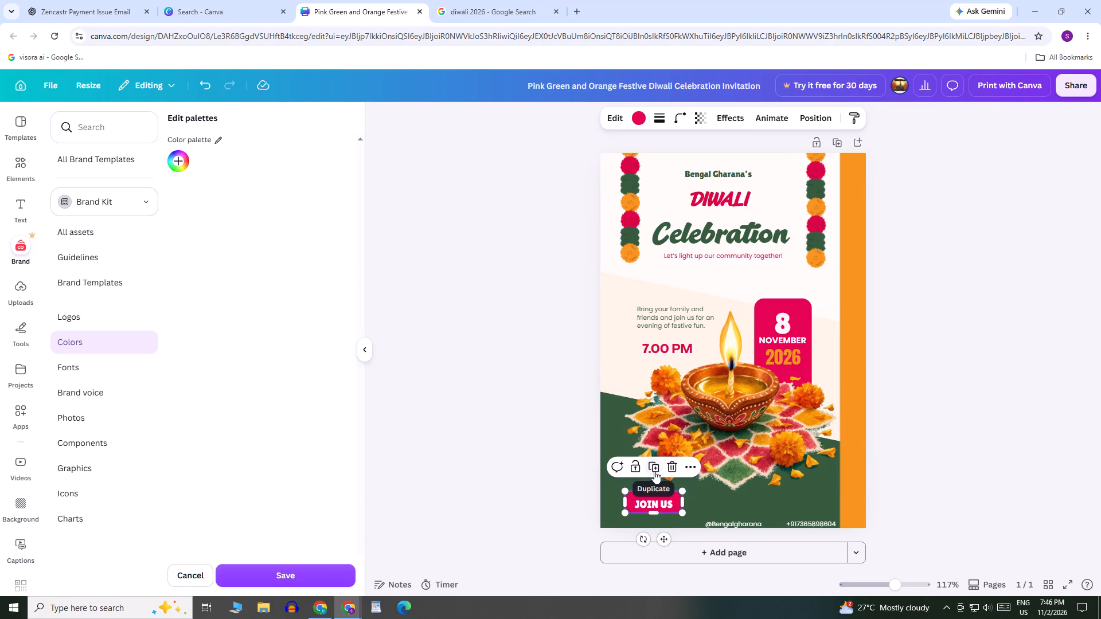
{"action": "left_click", "coordinate": [654, 471]}
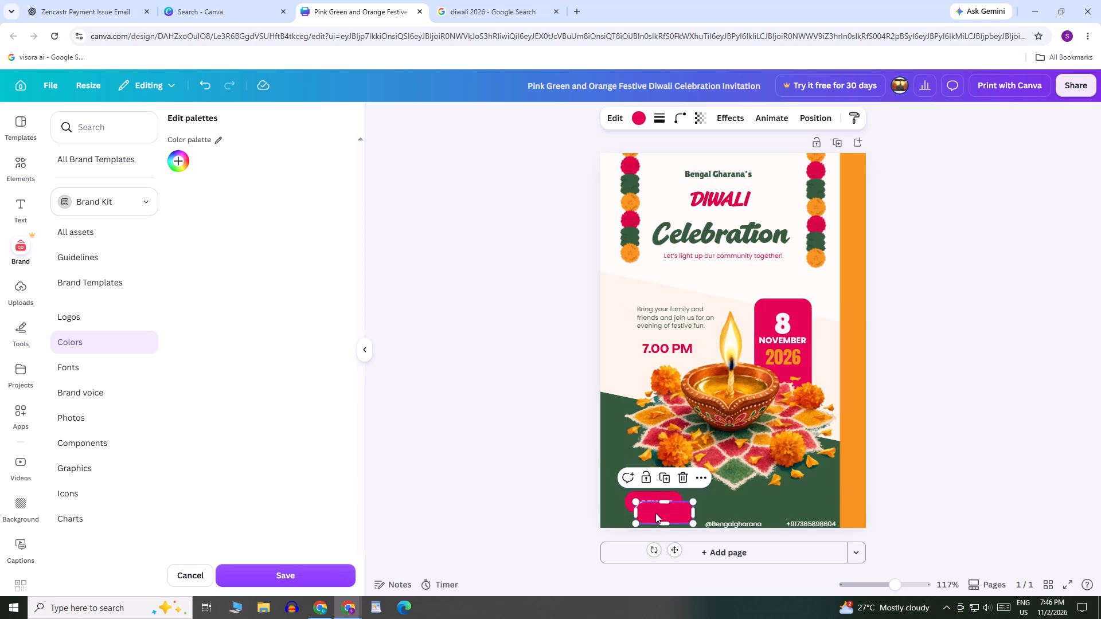
{"action": "left_click_drag", "start_coordinate": [655, 513], "coordinate": [615, 422]}
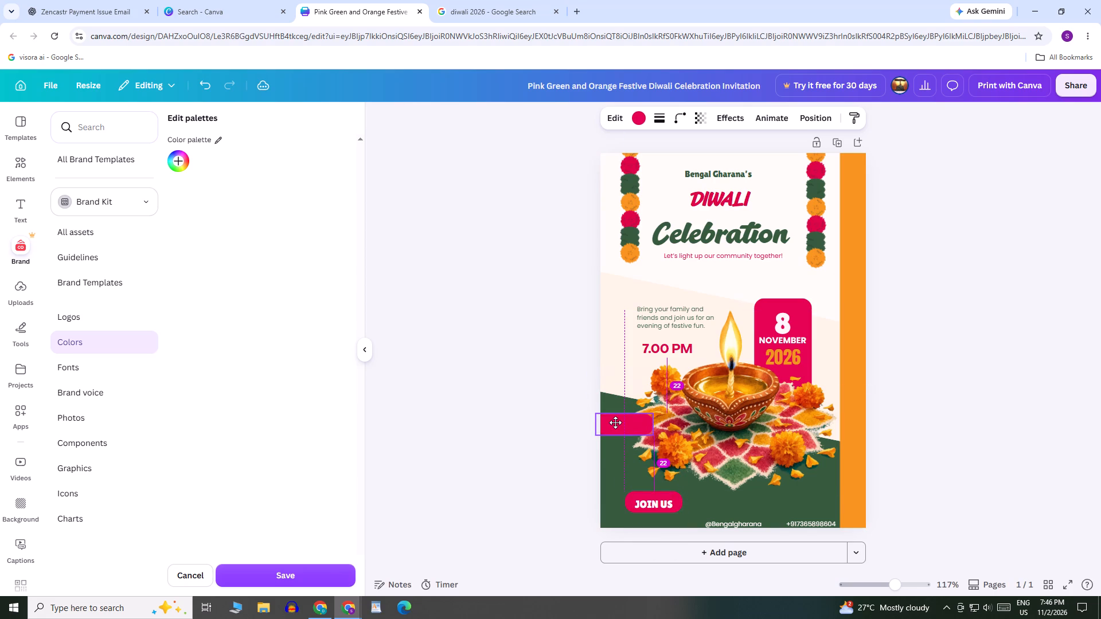
{"action": "left_click_drag", "start_coordinate": [615, 422], "coordinate": [620, 383]}
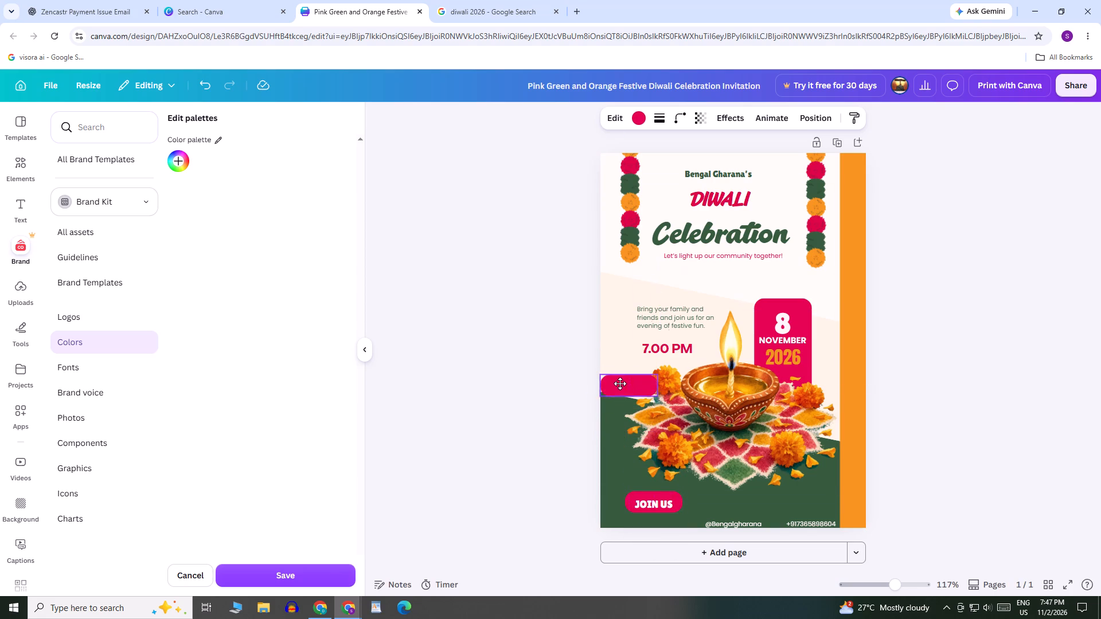
{"action": "left_click_drag", "start_coordinate": [620, 383], "coordinate": [726, 285]}
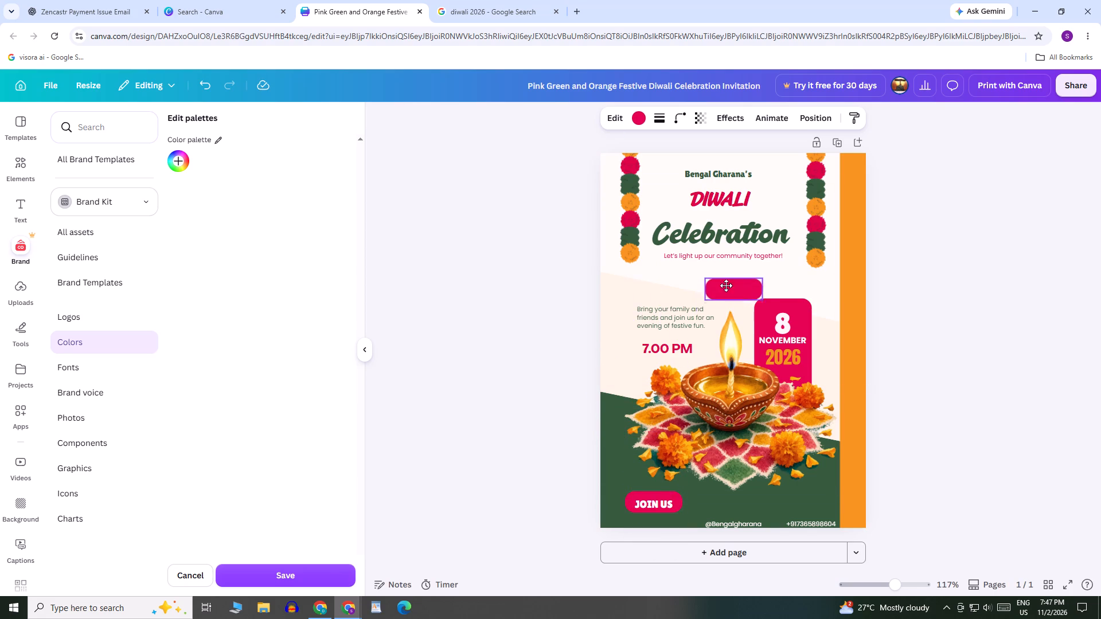
{"action": "left_click_drag", "start_coordinate": [726, 285], "coordinate": [717, 281]}
Move the JOIN US text from the footer onto the duplicated pink badge below the tagline.
{"action": "left_click", "coordinate": [650, 500]}
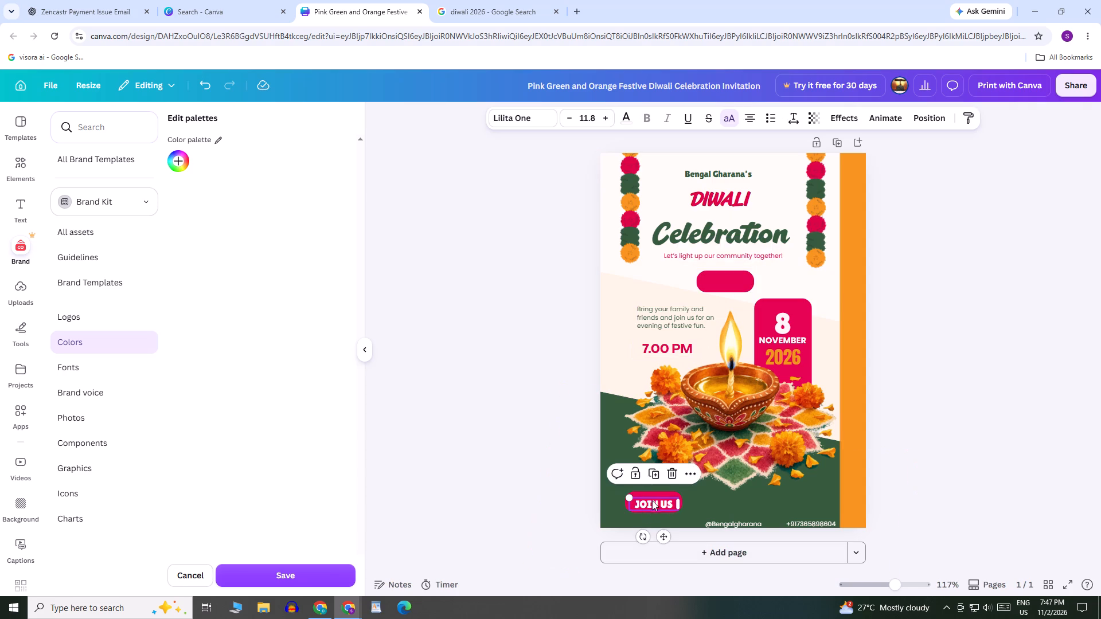
{"action": "left_click_drag", "start_coordinate": [655, 503], "coordinate": [729, 282]}
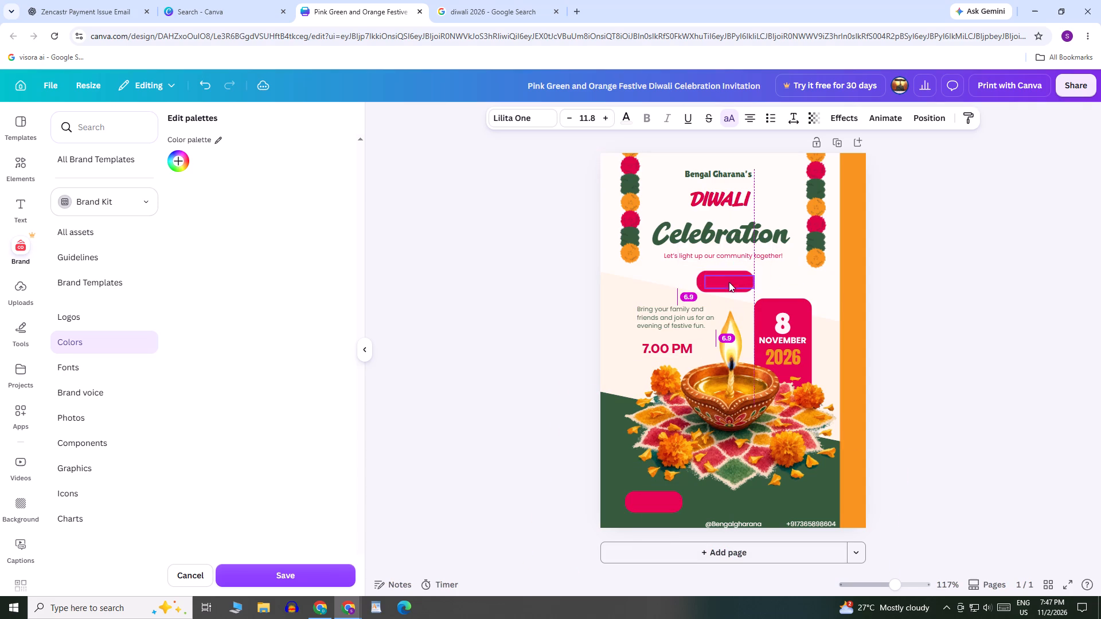
{"action": "left_click", "coordinate": [732, 287]}
Delete the original, now empty pink badge from the green footer area.
{"action": "left_click", "coordinate": [660, 502]}
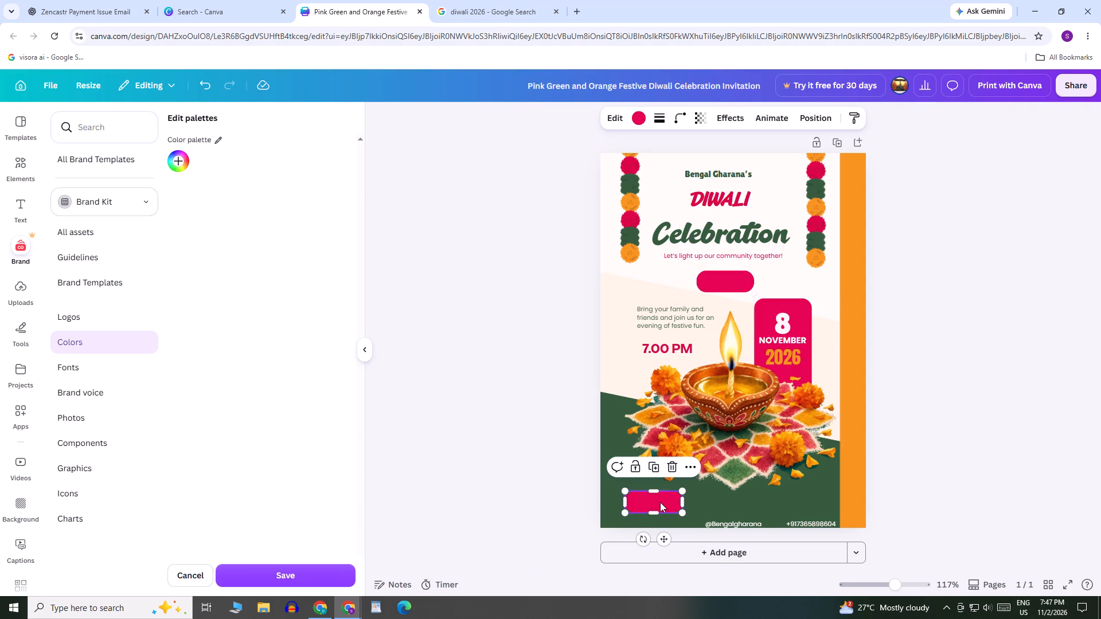
{"action": "right_click", "coordinate": [660, 502]}
{"action": "left_click", "coordinate": [648, 502]}
{"action": "left_click", "coordinate": [678, 468]}
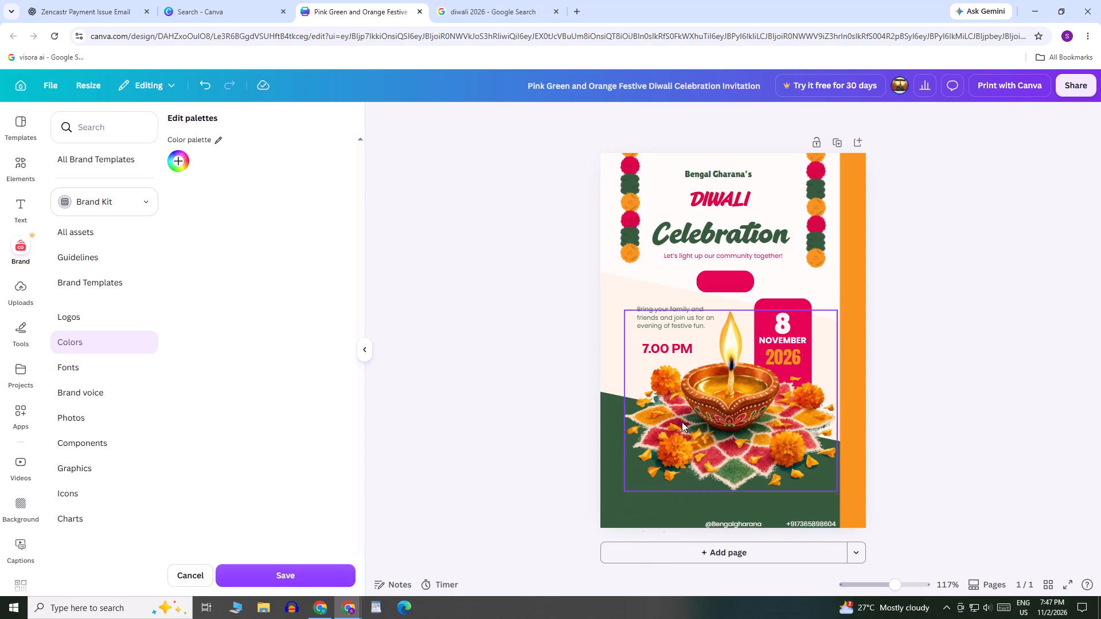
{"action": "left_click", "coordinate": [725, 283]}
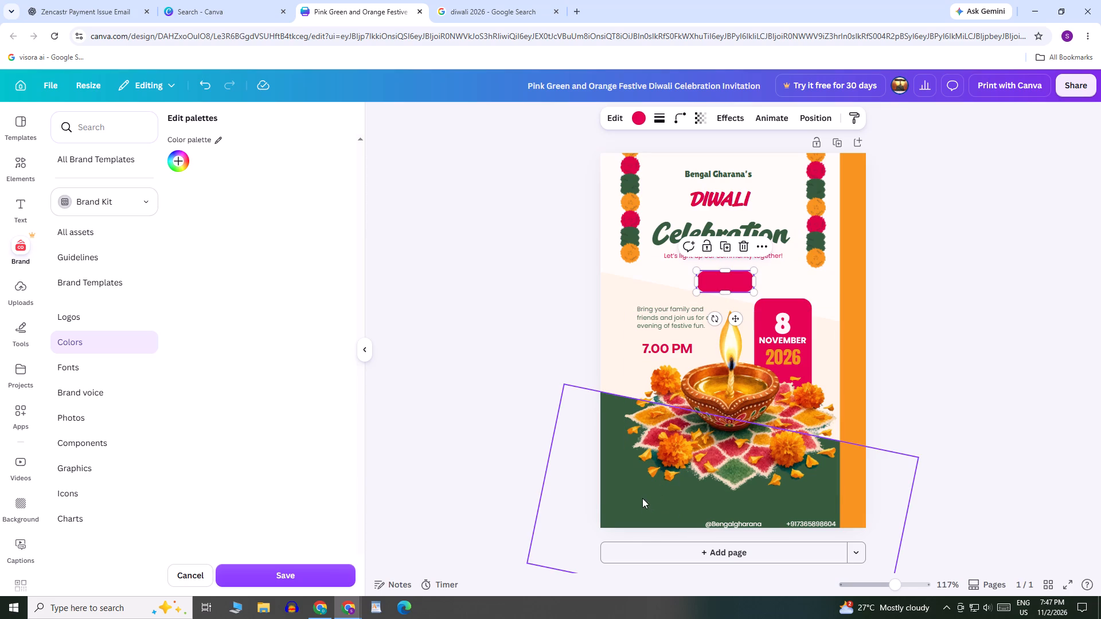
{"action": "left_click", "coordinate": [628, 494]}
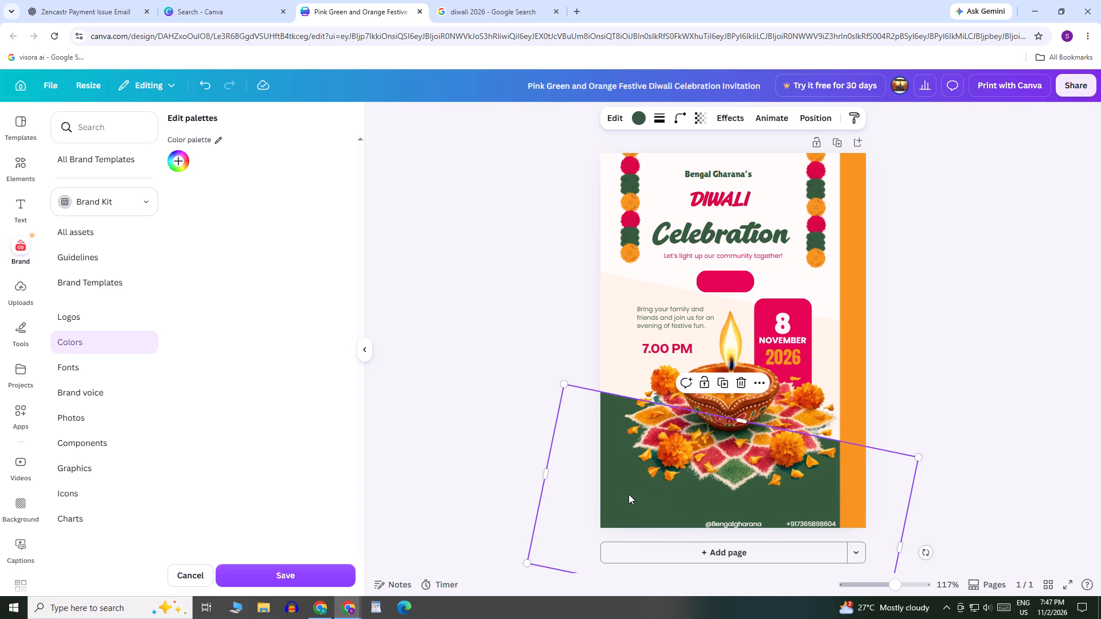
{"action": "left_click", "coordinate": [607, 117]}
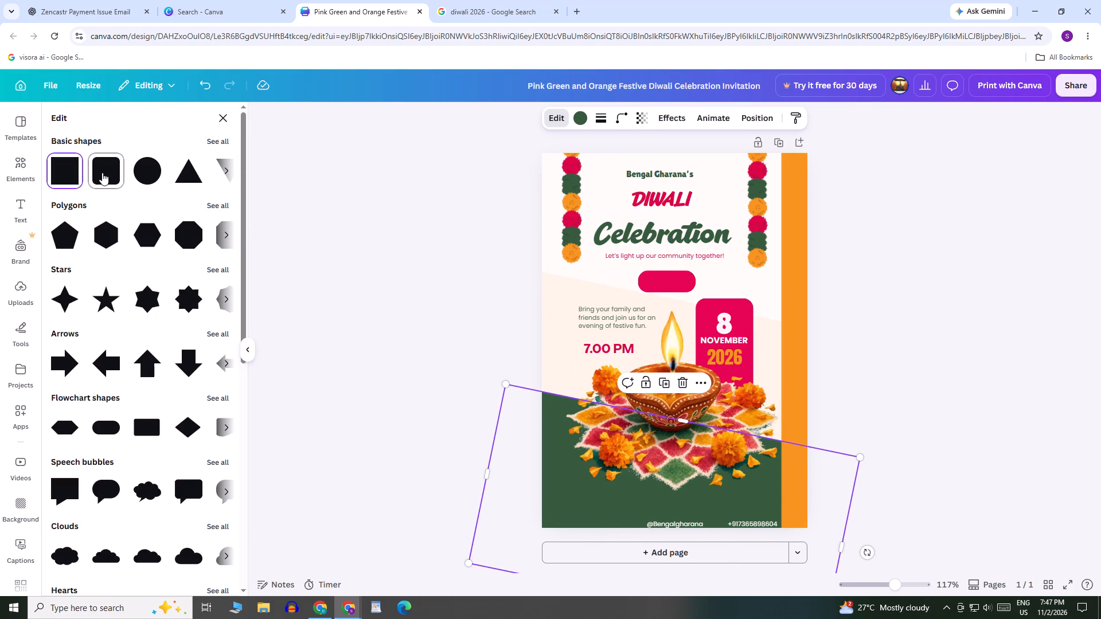
Browse the default text styles and font combinations for text to put on the pink badge.
{"action": "left_click", "coordinate": [22, 203]}
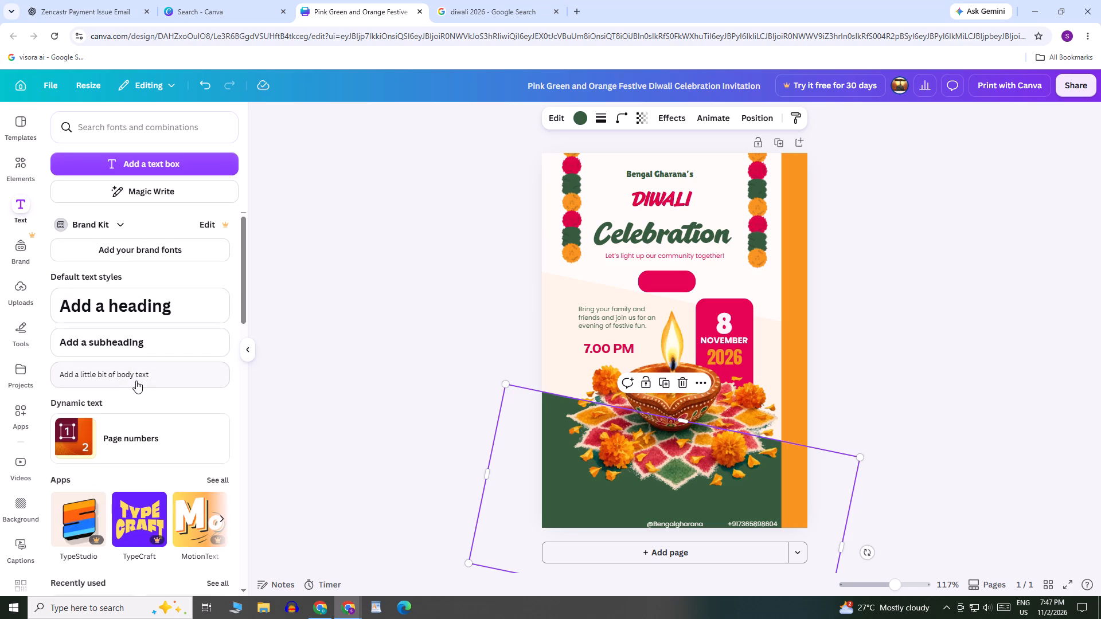
{"action": "scroll", "coordinate": [148, 429], "scroll_direction": "down", "scroll_amount": 6}
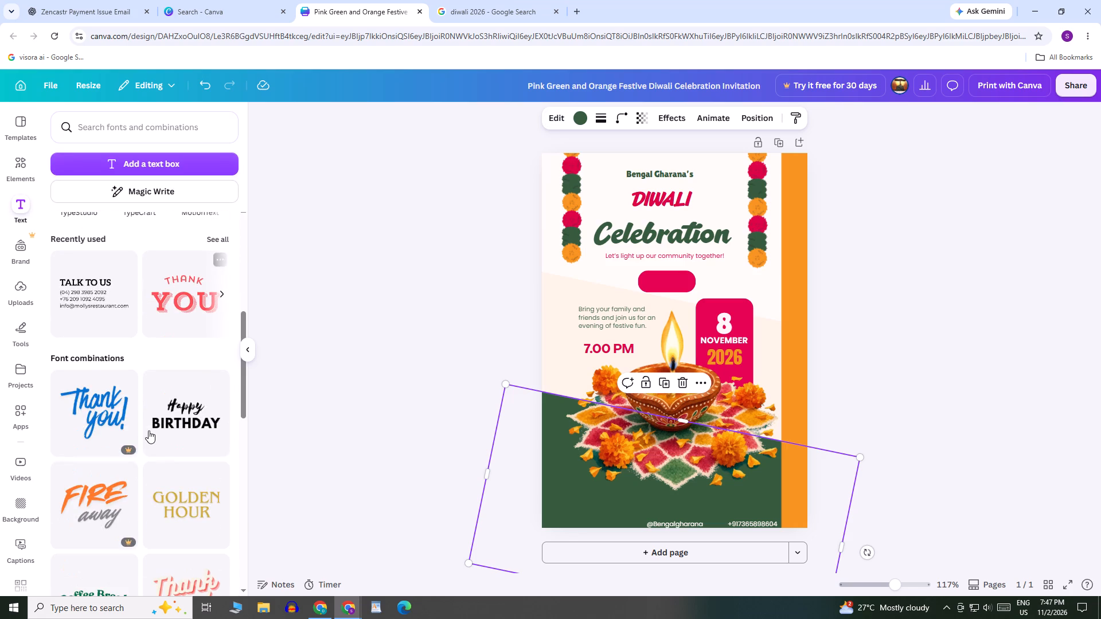
{"action": "scroll", "coordinate": [149, 430], "scroll_direction": "down", "scroll_amount": 8}
{"action": "scroll", "coordinate": [161, 420], "scroll_direction": "up", "scroll_amount": 3}
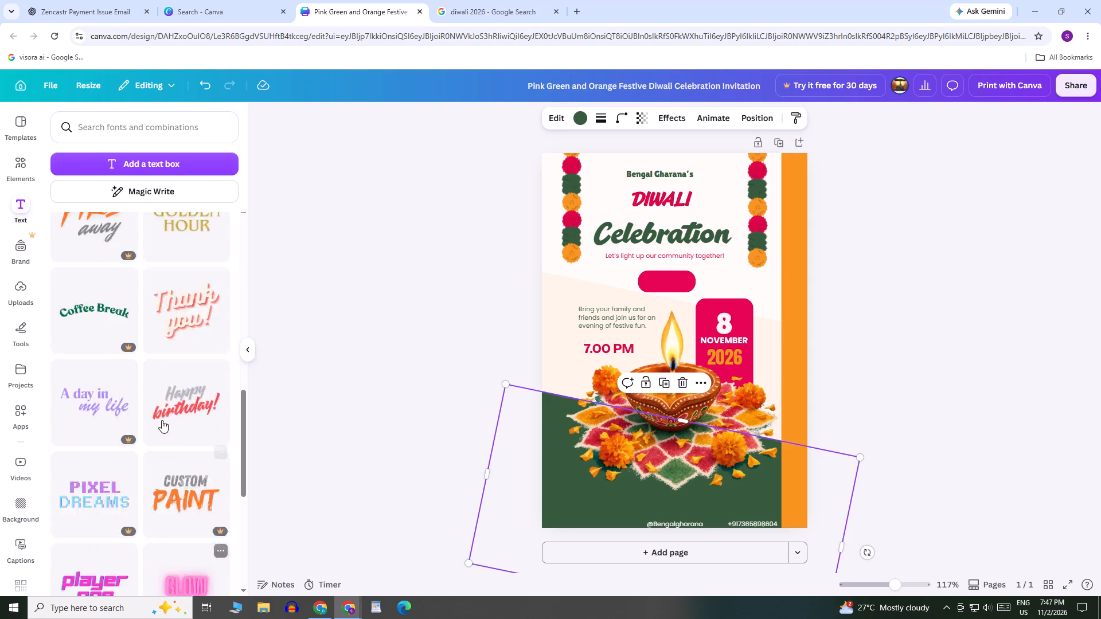
{"action": "scroll", "coordinate": [162, 420], "scroll_direction": "up", "scroll_amount": 12}
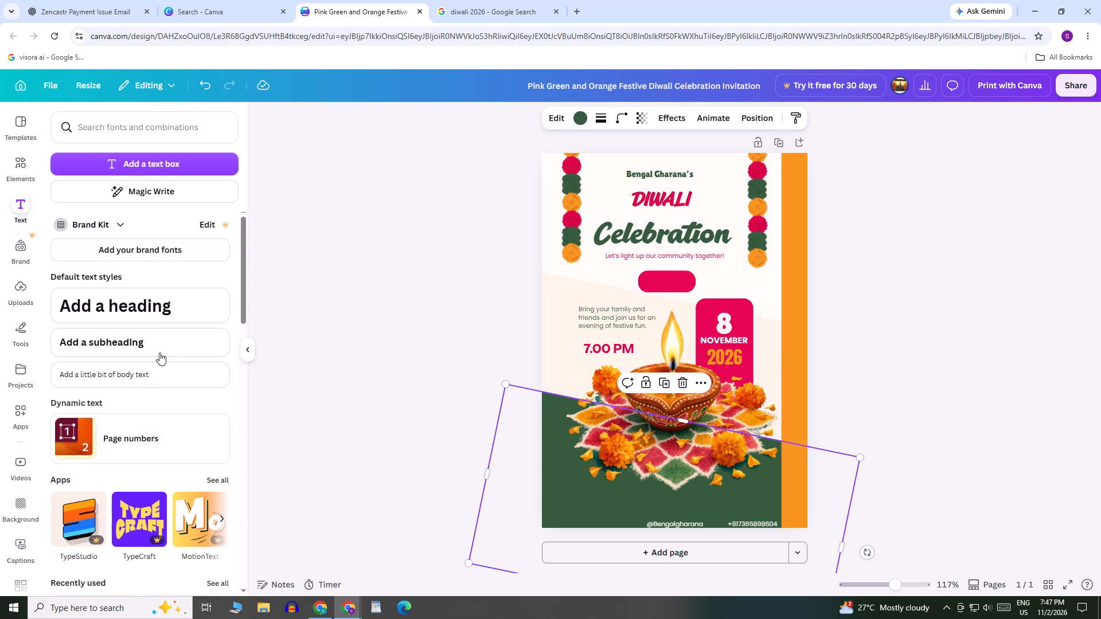
{"action": "scroll", "coordinate": [159, 474], "scroll_direction": "down", "scroll_amount": 5}
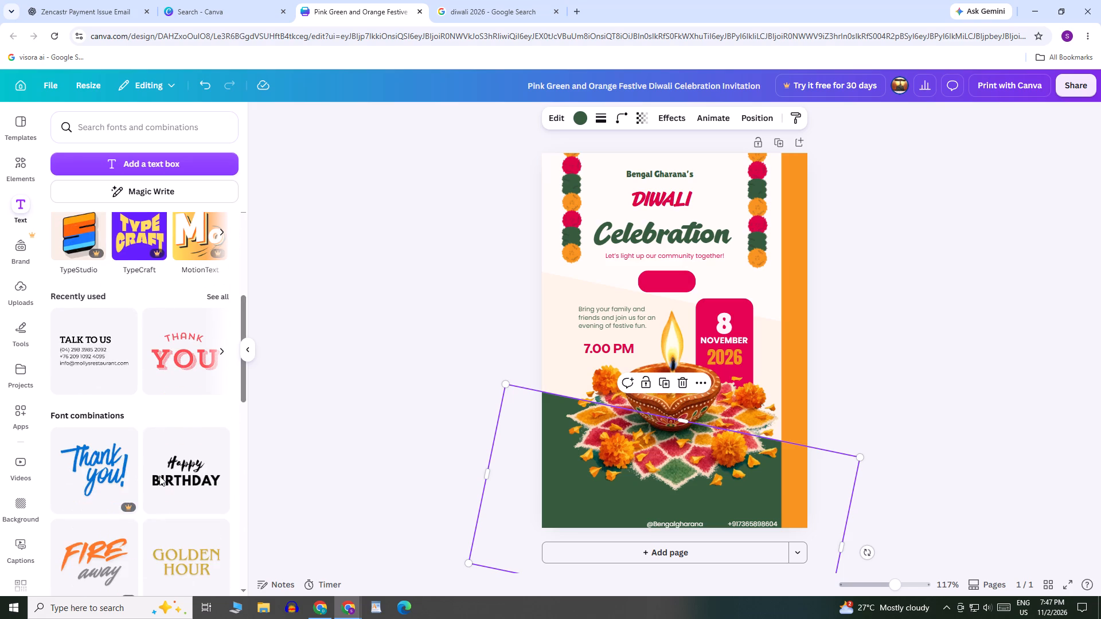
{"action": "scroll", "coordinate": [170, 452], "scroll_direction": "down", "scroll_amount": 4}
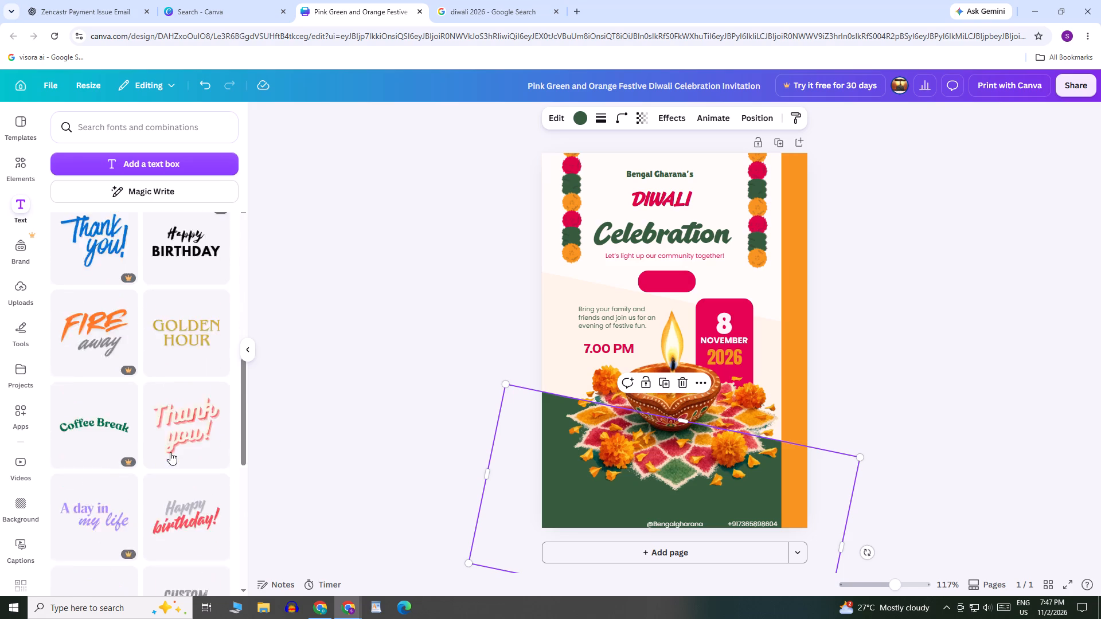
{"action": "scroll", "coordinate": [170, 452], "scroll_direction": "down", "scroll_amount": 8}
{"action": "scroll", "coordinate": [170, 452], "scroll_direction": "up", "scroll_amount": 2}
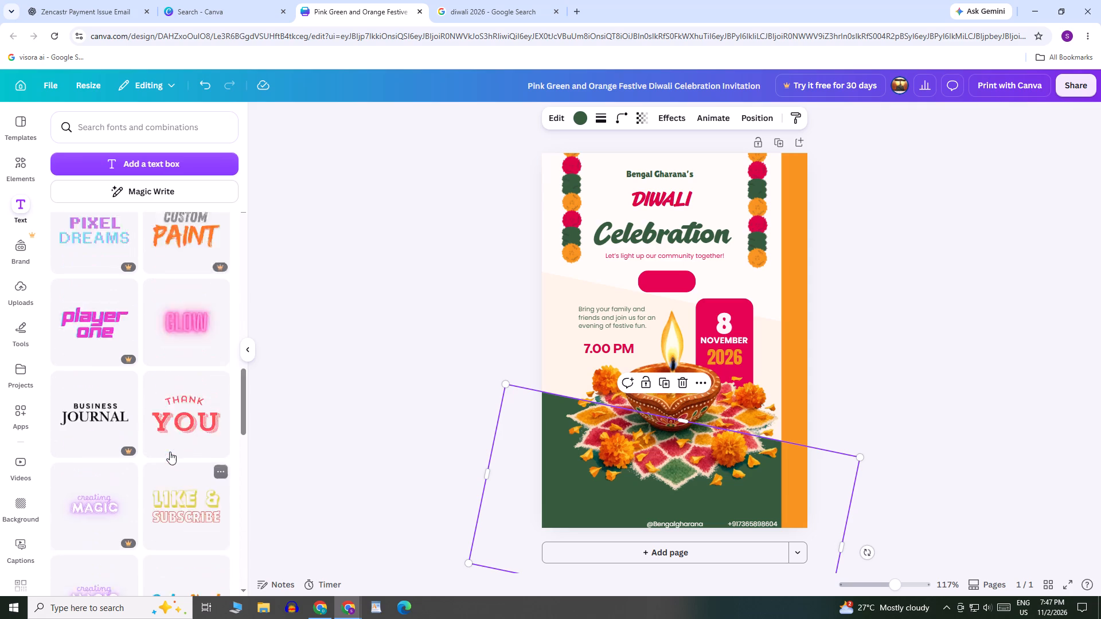
{"action": "scroll", "coordinate": [170, 452], "scroll_direction": "up", "scroll_amount": 17}
{"action": "scroll", "coordinate": [171, 435], "scroll_direction": "up", "scroll_amount": 4}
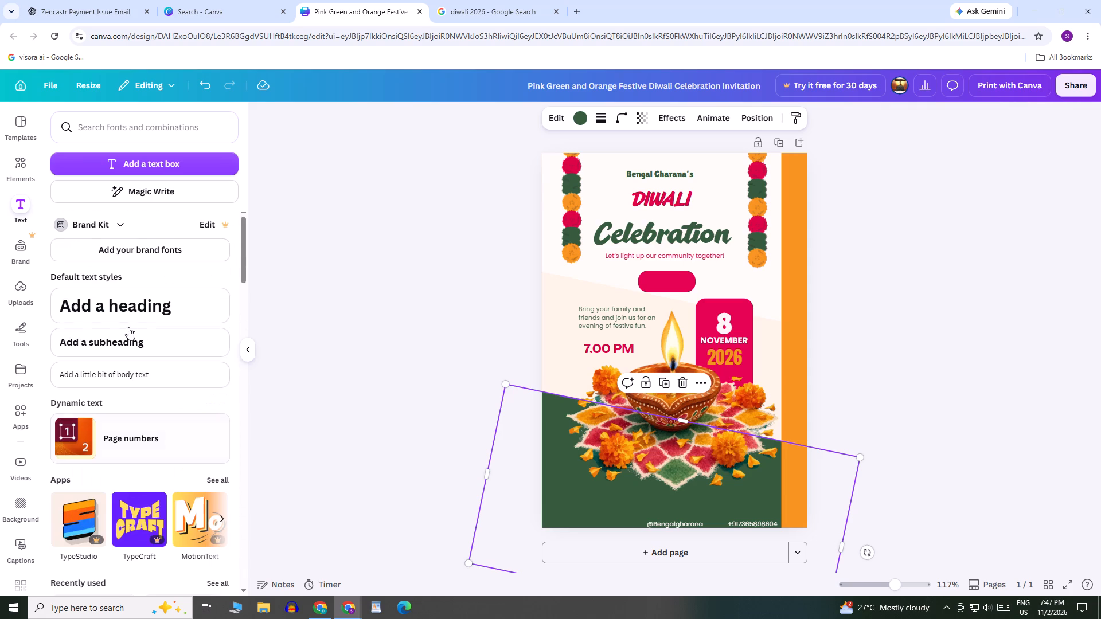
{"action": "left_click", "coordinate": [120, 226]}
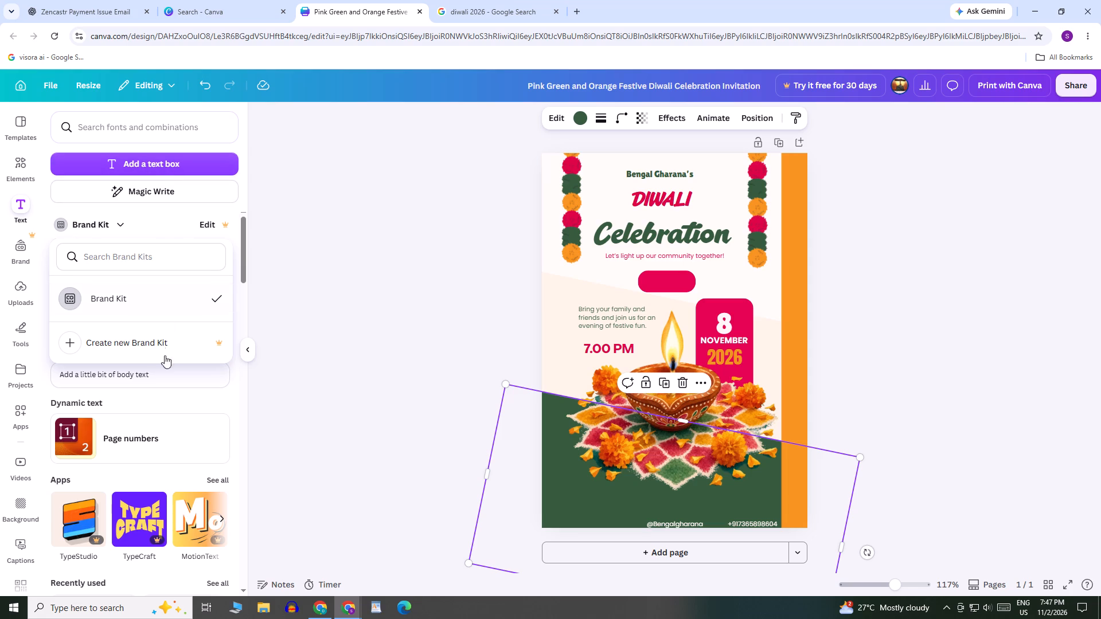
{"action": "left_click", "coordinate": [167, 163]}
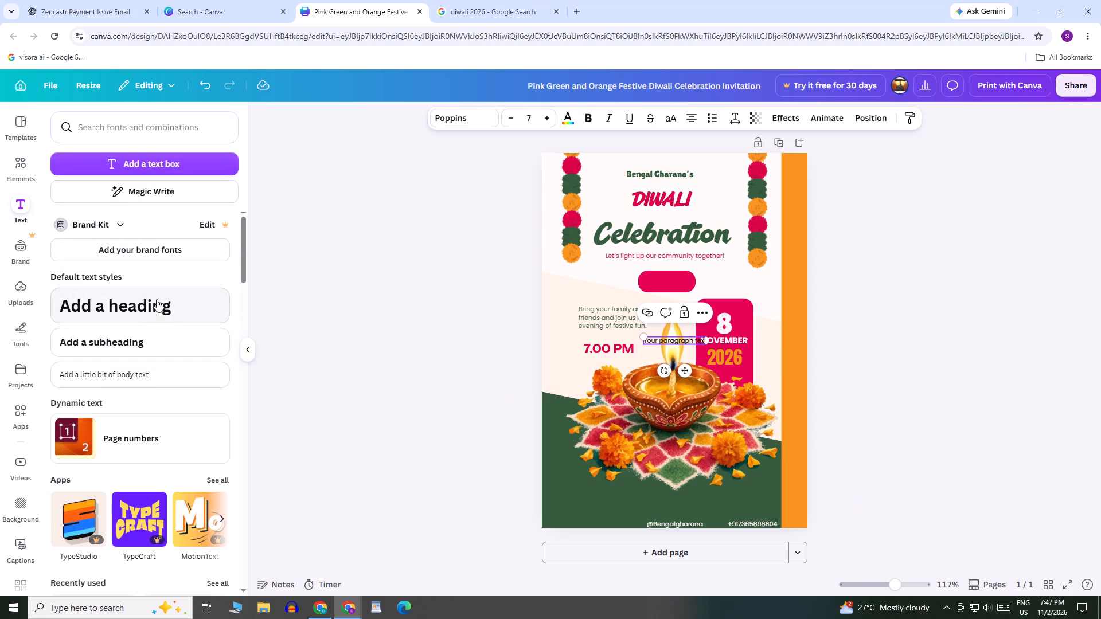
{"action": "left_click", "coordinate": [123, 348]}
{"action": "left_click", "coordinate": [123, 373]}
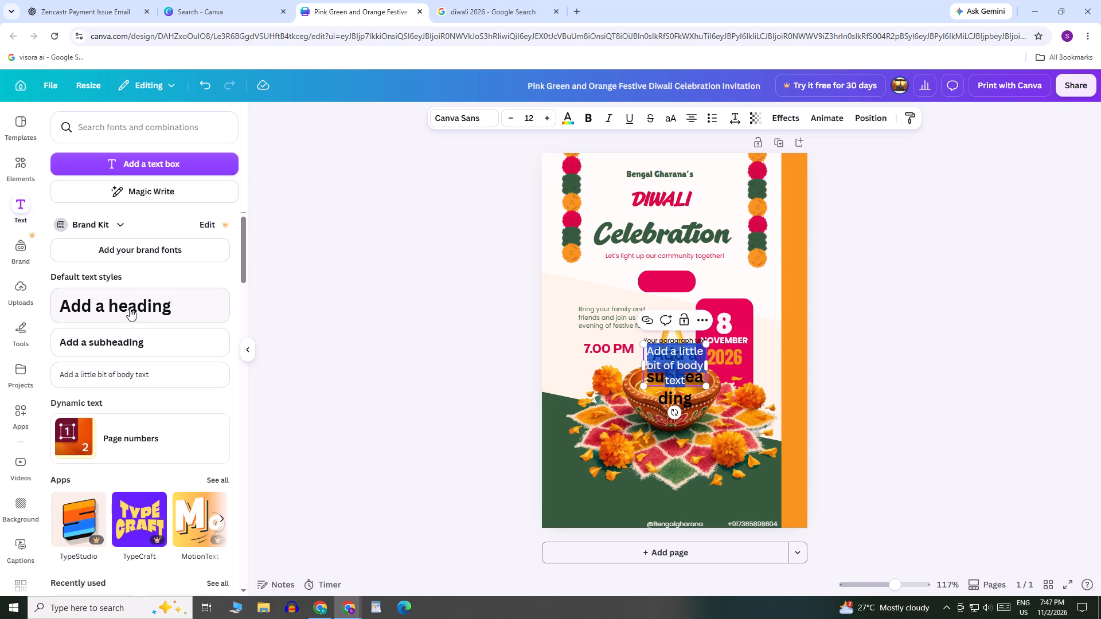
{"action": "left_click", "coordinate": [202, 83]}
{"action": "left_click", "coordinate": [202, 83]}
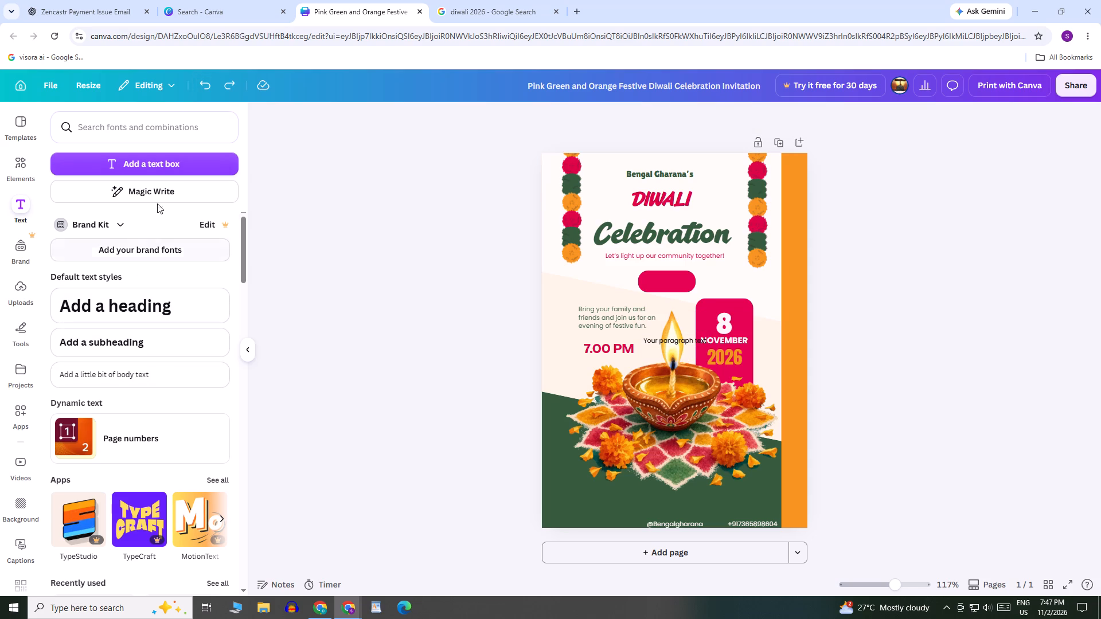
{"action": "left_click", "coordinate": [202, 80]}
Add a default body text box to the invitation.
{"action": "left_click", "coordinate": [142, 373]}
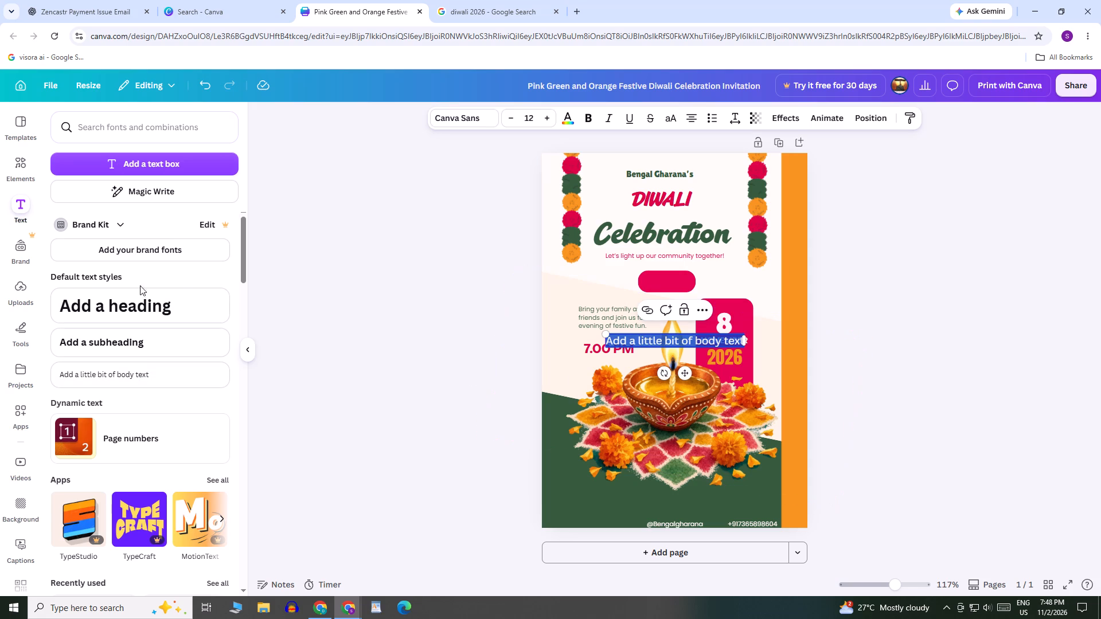
Browse the font combinations, element categories and animations for something suitable for the invitation.
{"action": "left_click", "coordinate": [26, 202]}
{"action": "left_click", "coordinate": [26, 202]}
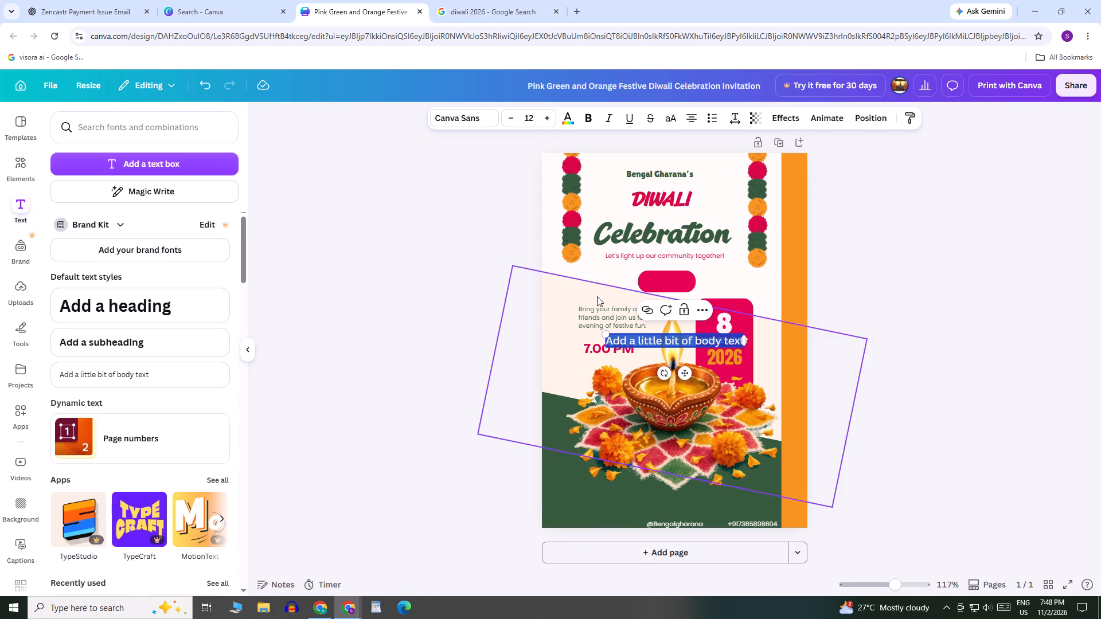
{"action": "scroll", "coordinate": [167, 424], "scroll_direction": "down", "scroll_amount": 6}
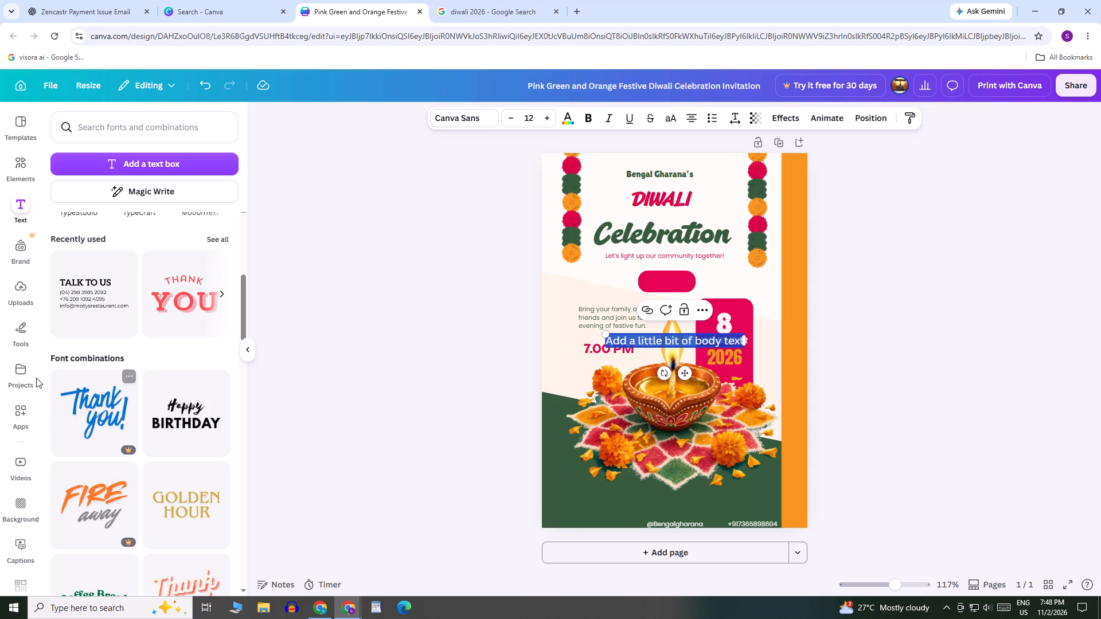
{"action": "scroll", "coordinate": [24, 344], "scroll_direction": "down", "scroll_amount": 3}
{"action": "scroll", "coordinate": [22, 421], "scroll_direction": "down", "scroll_amount": 3}
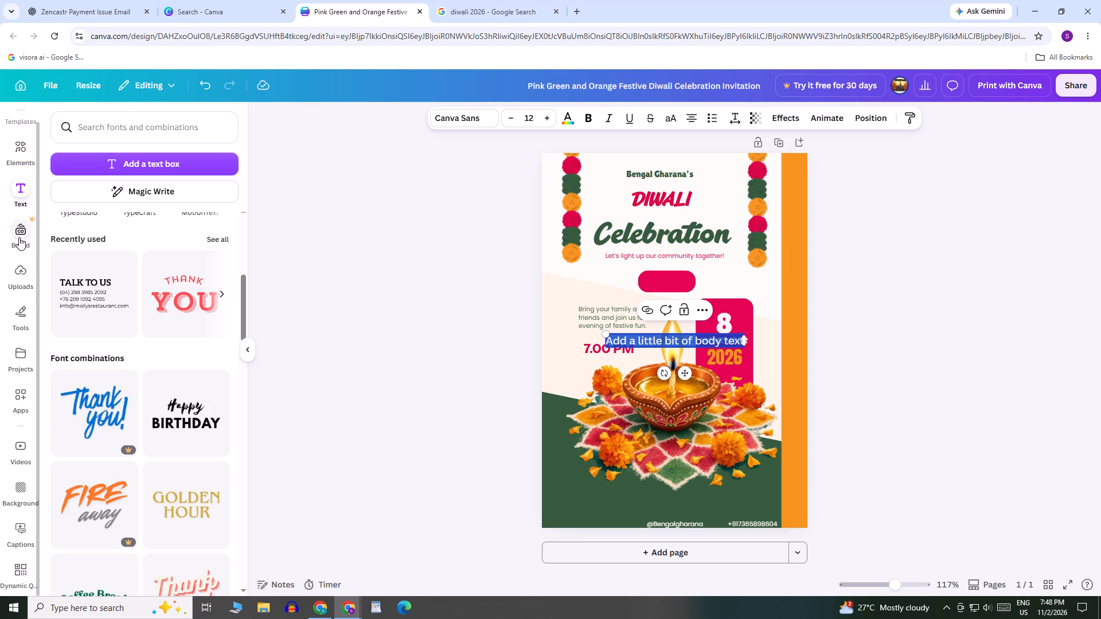
{"action": "scroll", "coordinate": [19, 237], "scroll_direction": "up", "scroll_amount": 1}
{"action": "left_click", "coordinate": [15, 169]}
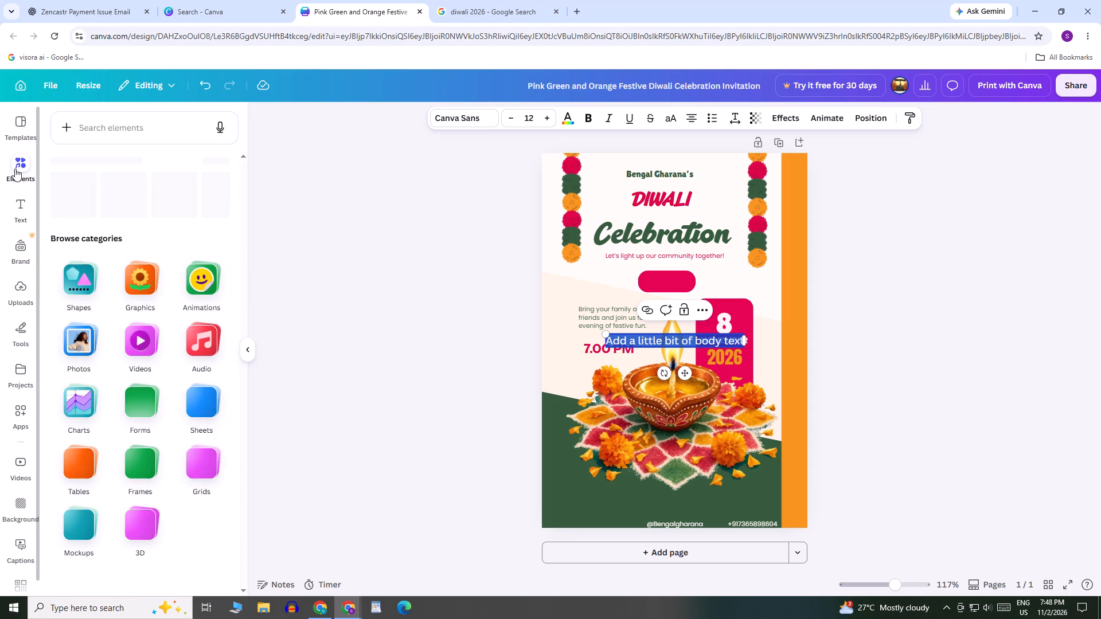
{"action": "scroll", "coordinate": [127, 359], "scroll_direction": "down", "scroll_amount": 3}
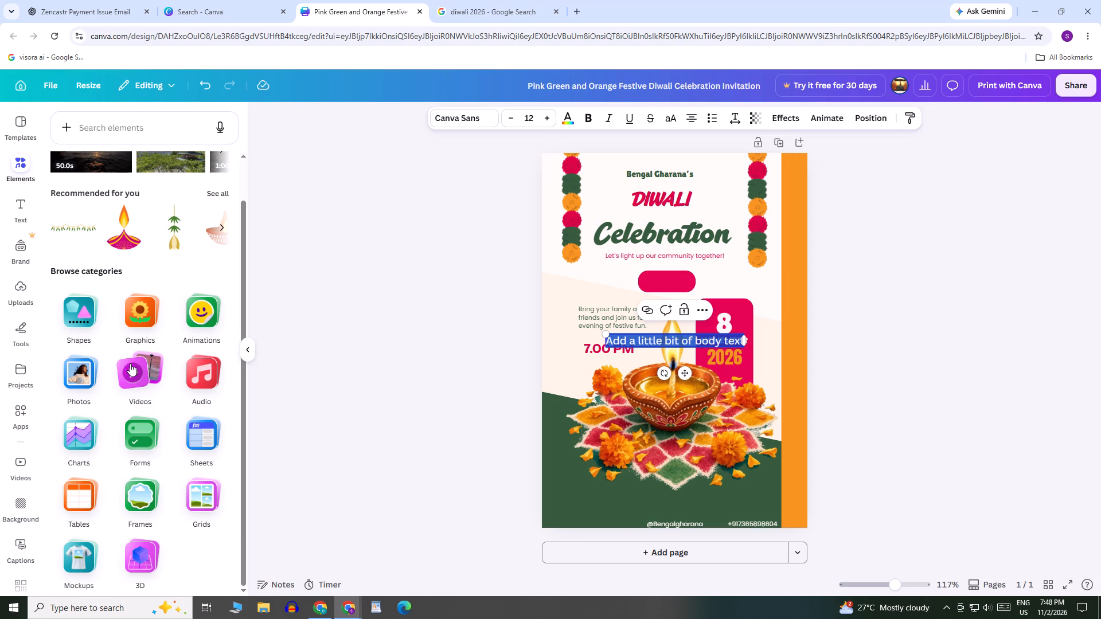
{"action": "left_click", "coordinate": [188, 298]}
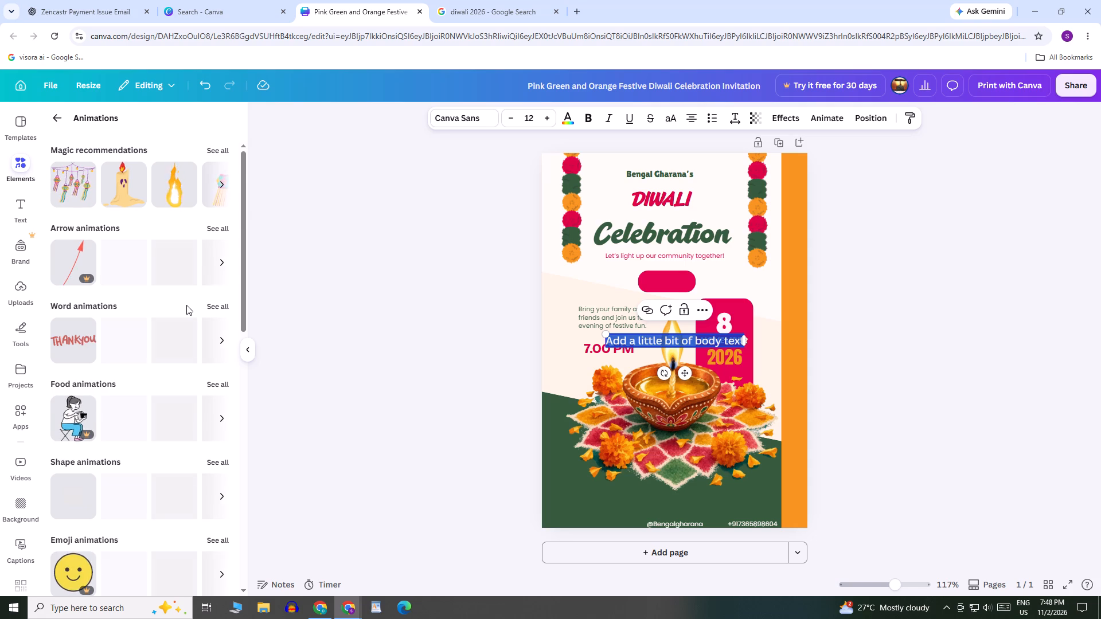
{"action": "scroll", "coordinate": [186, 305], "scroll_direction": "down", "scroll_amount": 3}
{"action": "scroll", "coordinate": [186, 305], "scroll_direction": "up", "scroll_amount": 7}
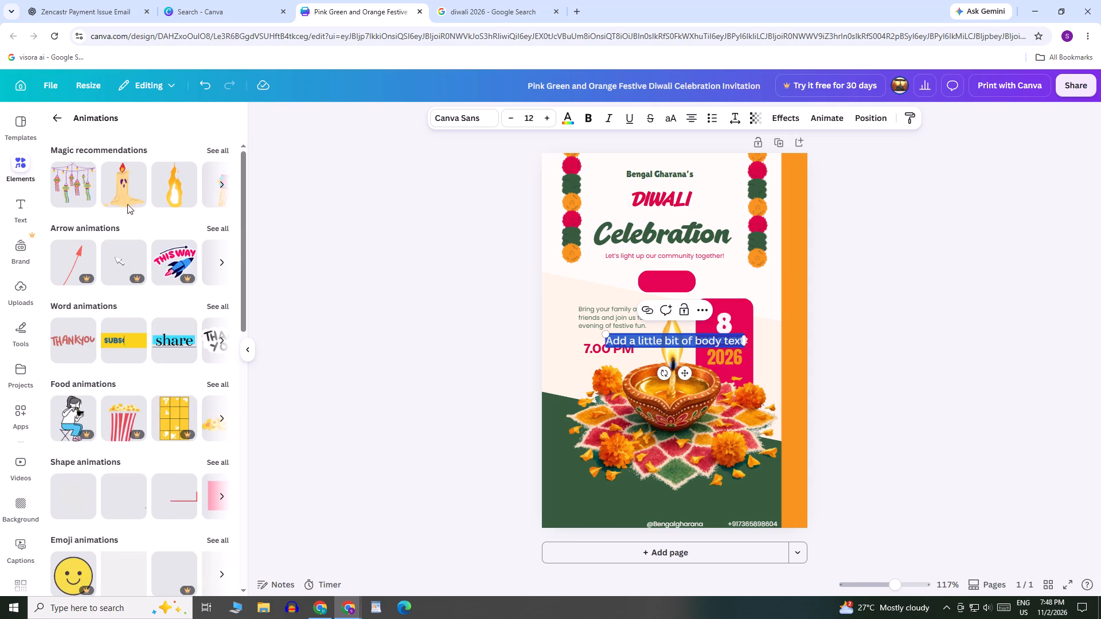
{"action": "left_click", "coordinate": [53, 124]}
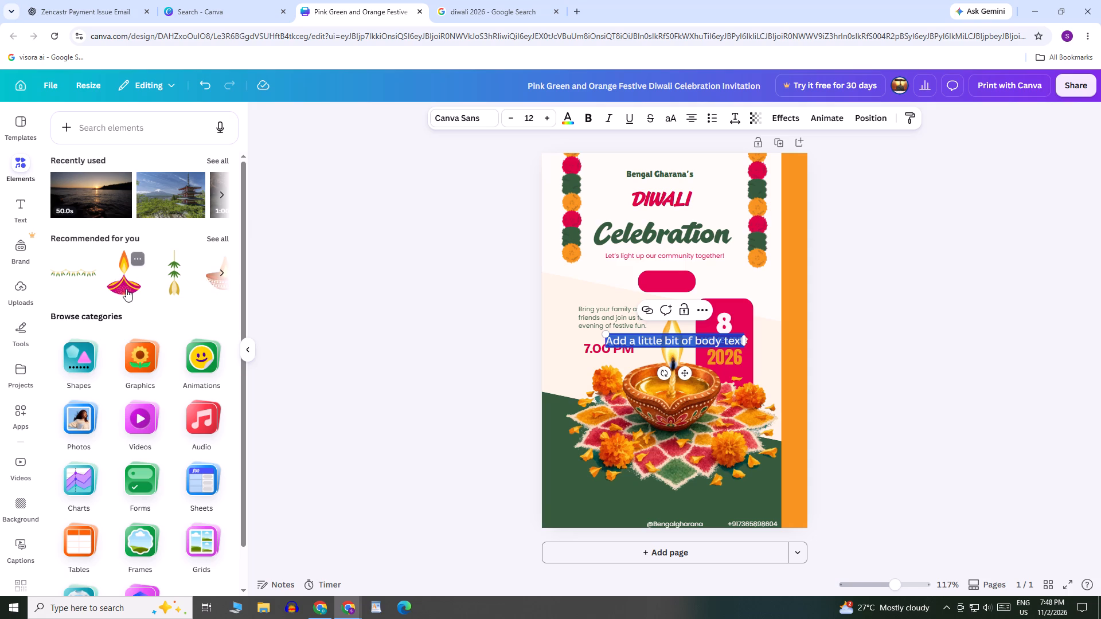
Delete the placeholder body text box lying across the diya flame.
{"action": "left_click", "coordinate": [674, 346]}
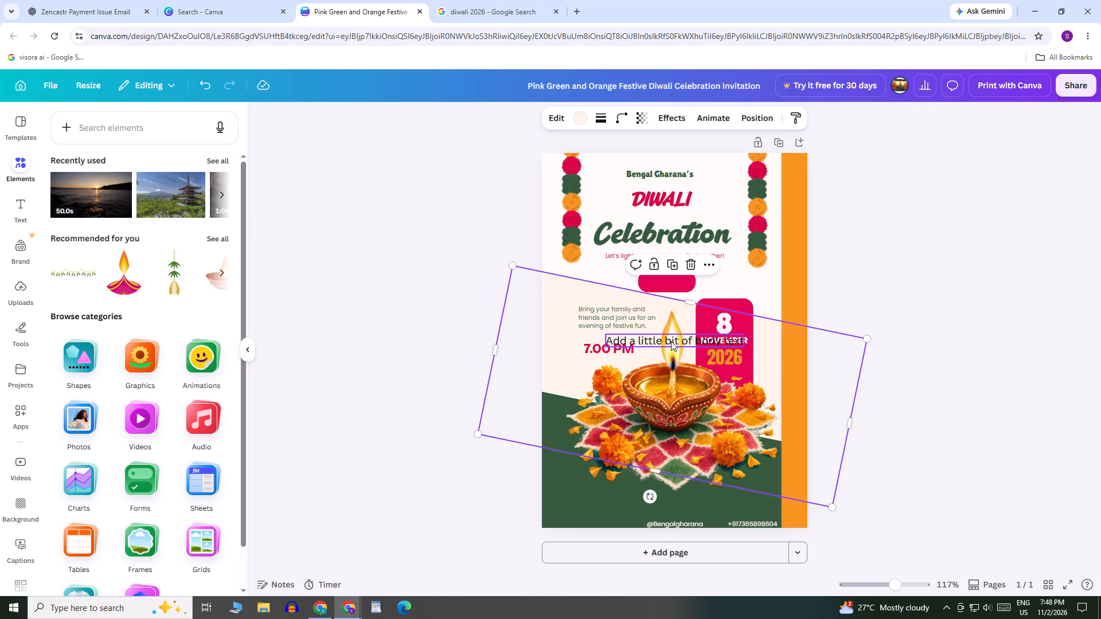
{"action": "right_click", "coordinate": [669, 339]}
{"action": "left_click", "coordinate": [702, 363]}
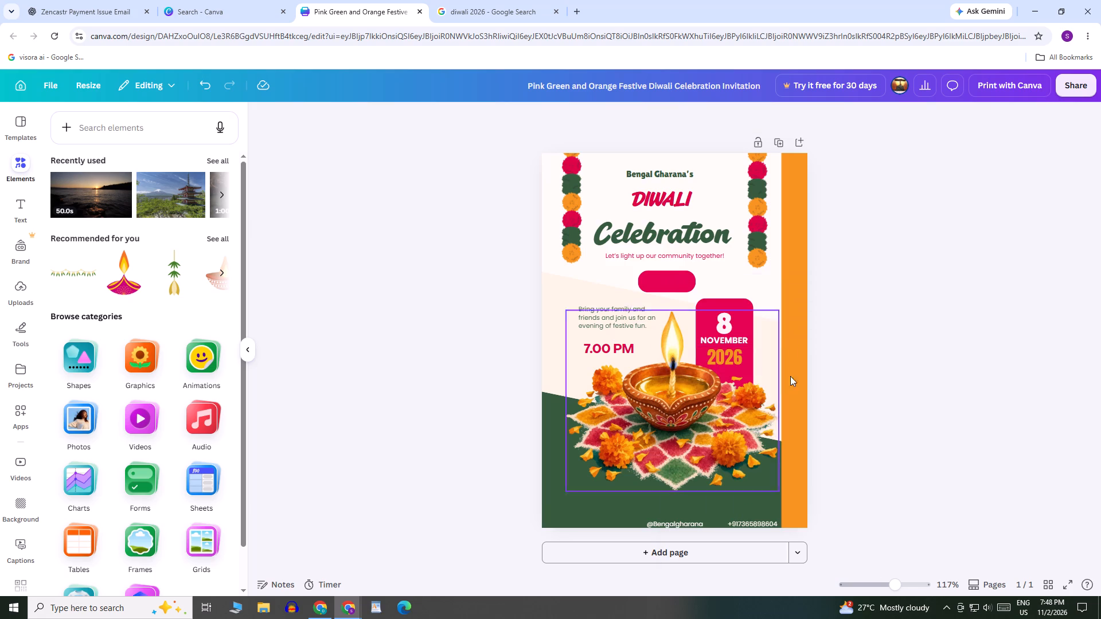
Browse the full set of magic recommendations for Diwali graphics.
{"action": "left_click", "coordinate": [681, 392]}
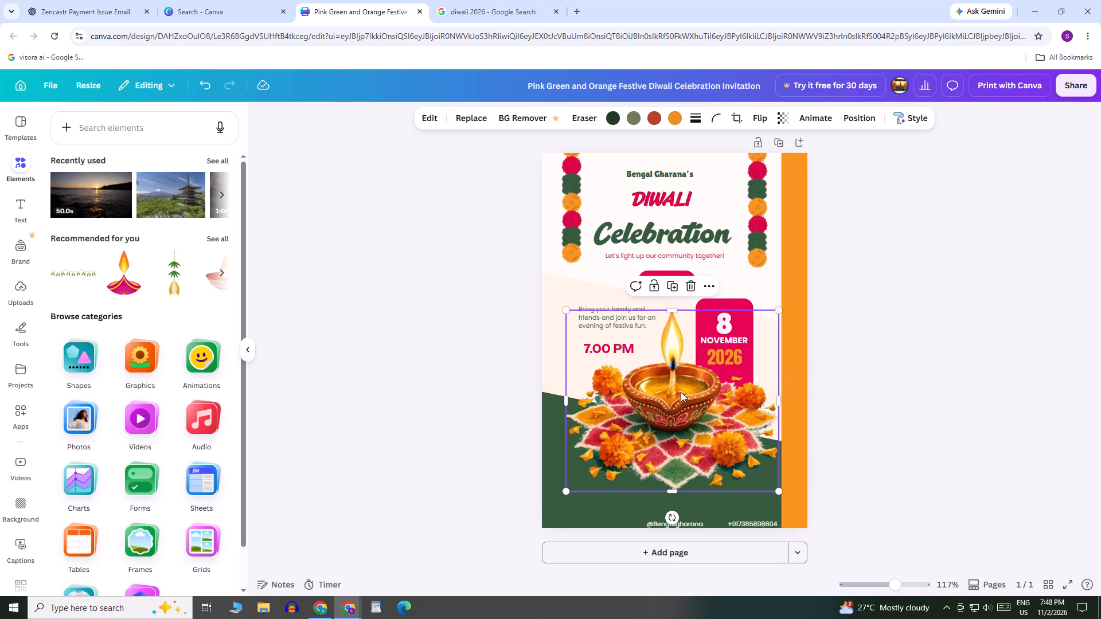
{"action": "left_click", "coordinate": [217, 237]}
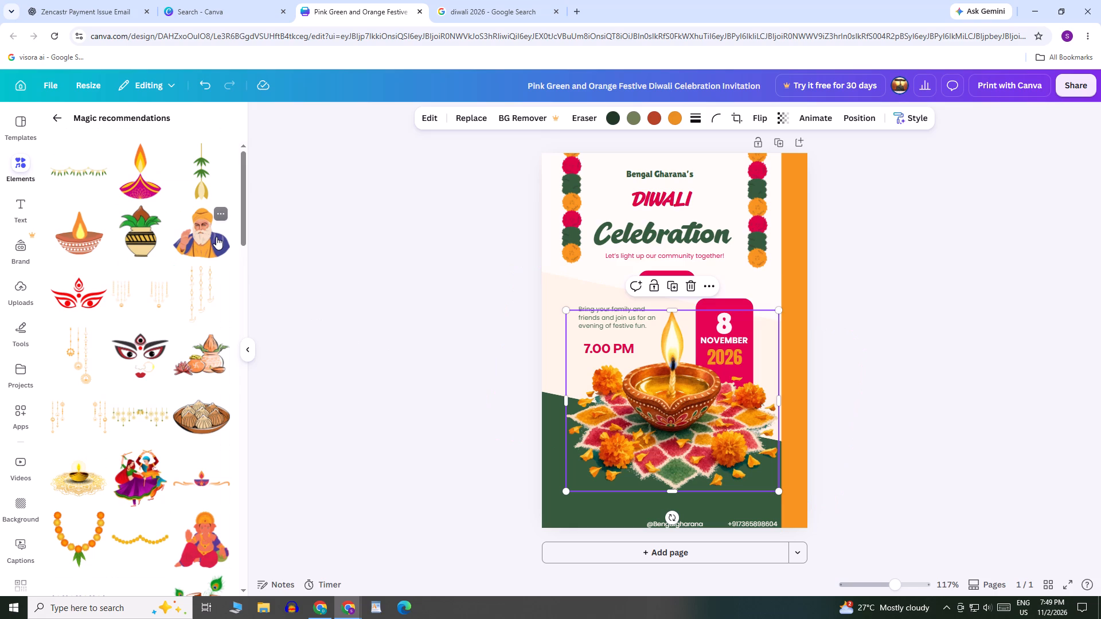
{"action": "scroll", "coordinate": [181, 382], "scroll_direction": "down", "scroll_amount": 5}
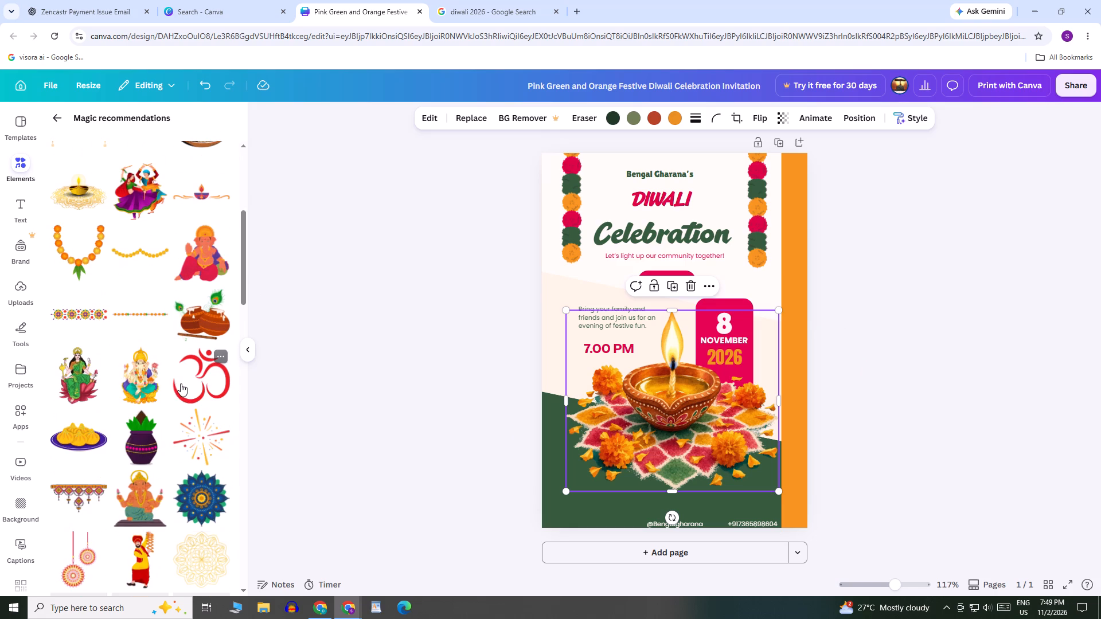
{"action": "scroll", "coordinate": [178, 382], "scroll_direction": "up", "scroll_amount": 3}
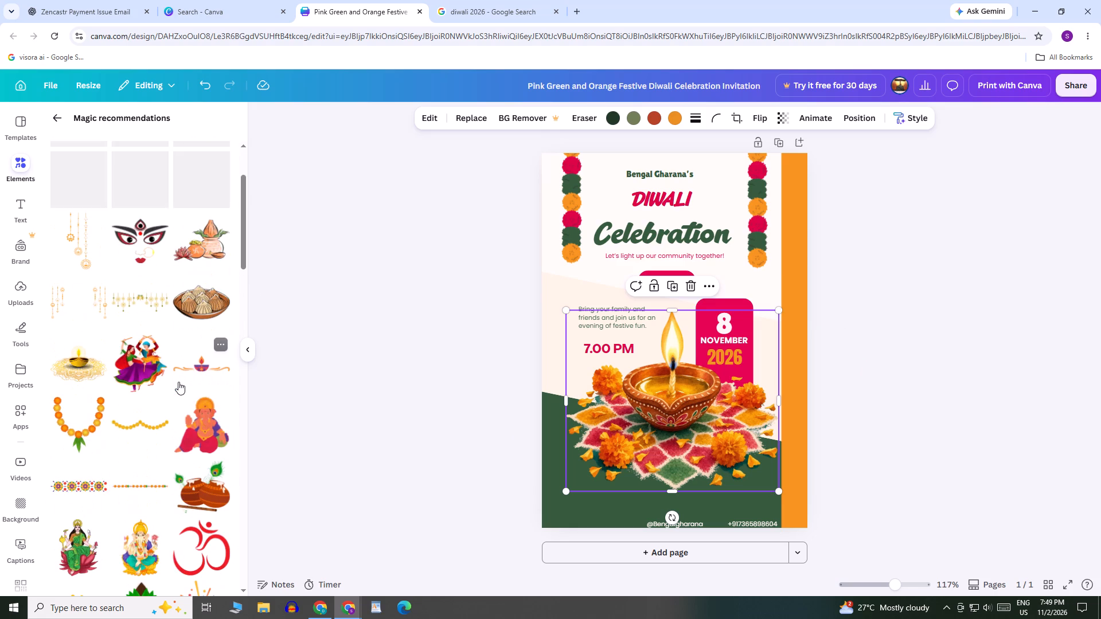
{"action": "scroll", "coordinate": [178, 382], "scroll_direction": "up", "scroll_amount": 4}
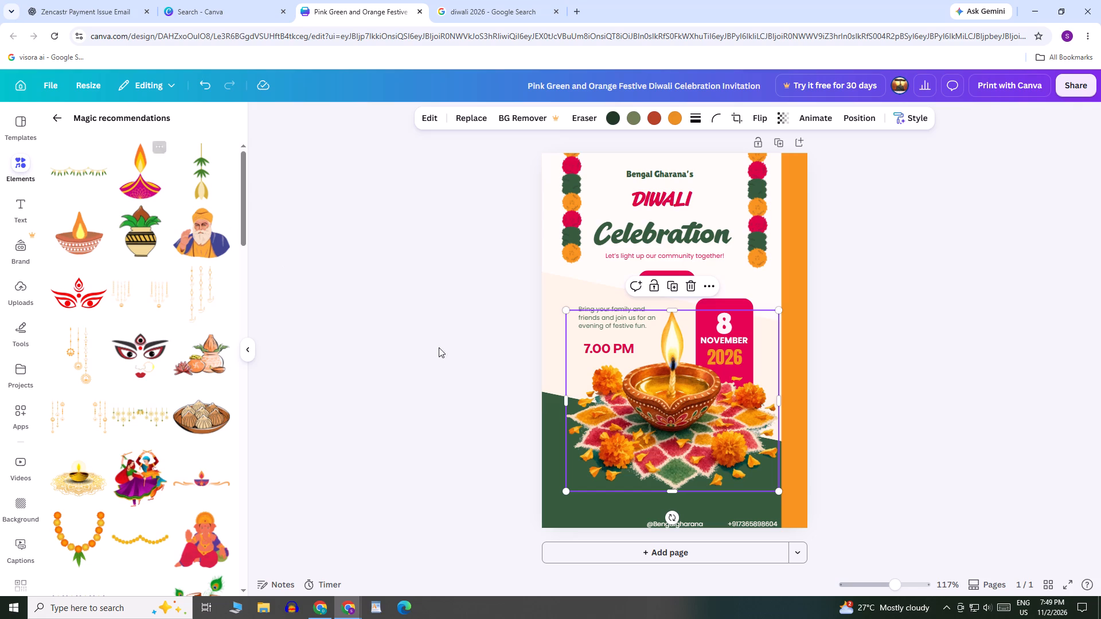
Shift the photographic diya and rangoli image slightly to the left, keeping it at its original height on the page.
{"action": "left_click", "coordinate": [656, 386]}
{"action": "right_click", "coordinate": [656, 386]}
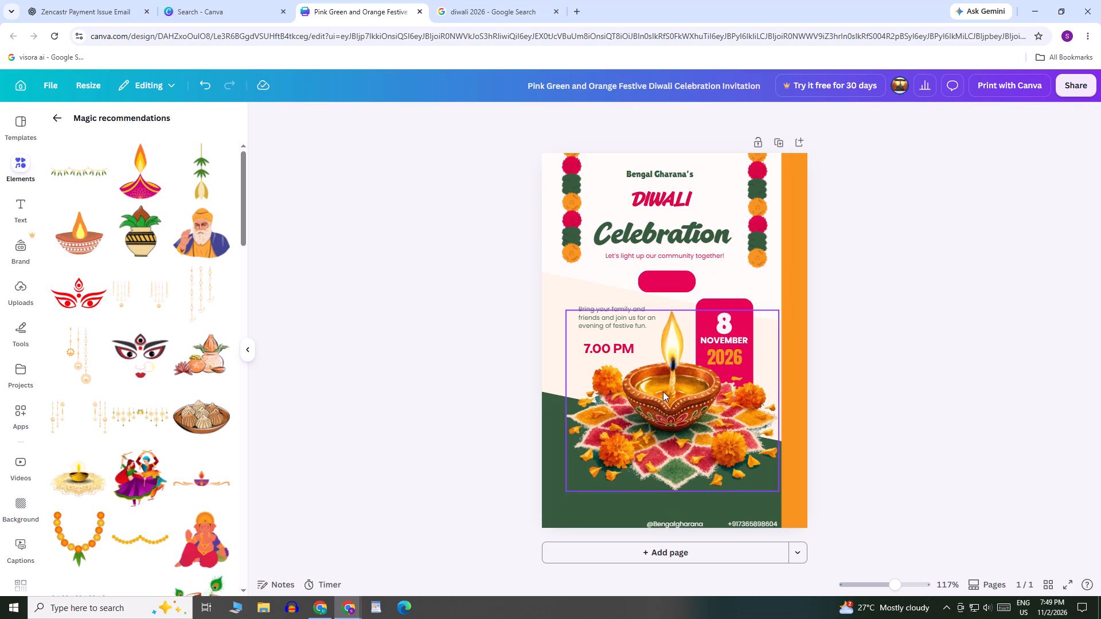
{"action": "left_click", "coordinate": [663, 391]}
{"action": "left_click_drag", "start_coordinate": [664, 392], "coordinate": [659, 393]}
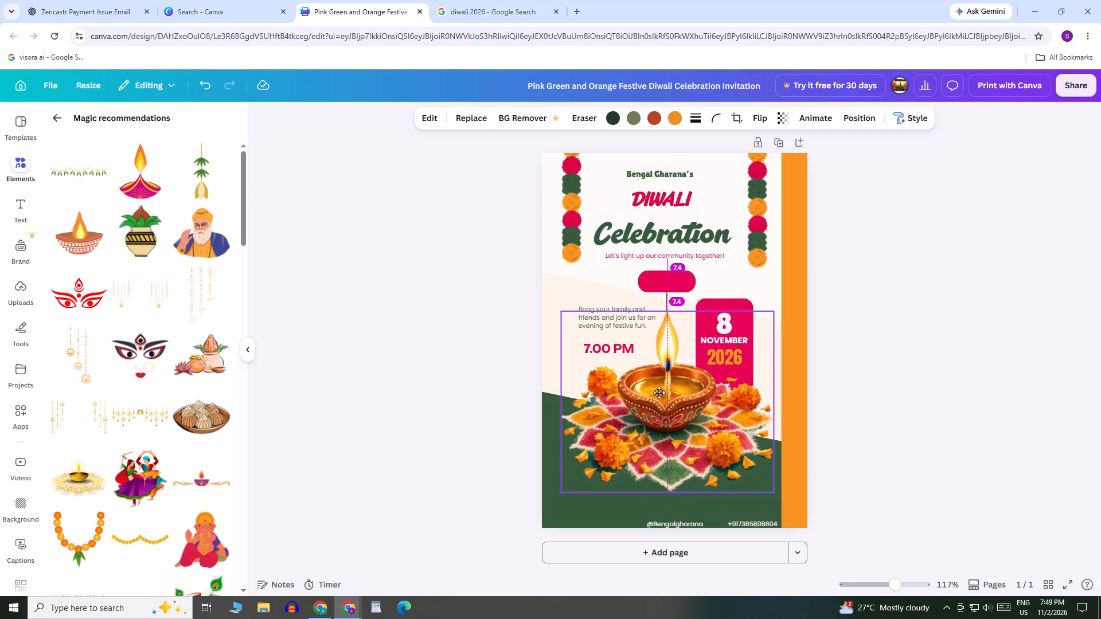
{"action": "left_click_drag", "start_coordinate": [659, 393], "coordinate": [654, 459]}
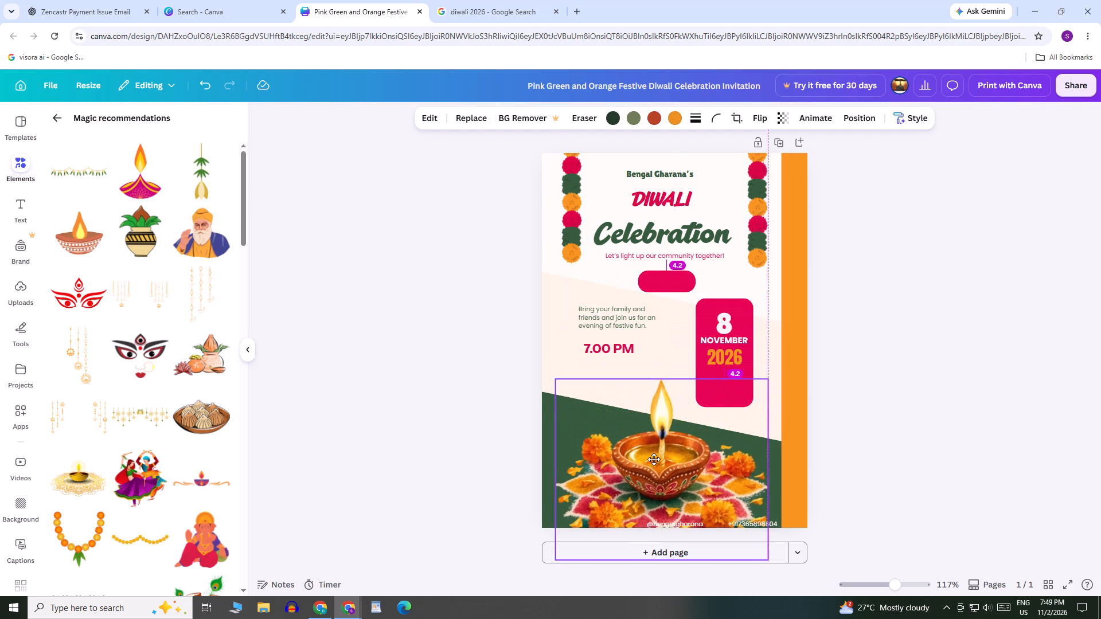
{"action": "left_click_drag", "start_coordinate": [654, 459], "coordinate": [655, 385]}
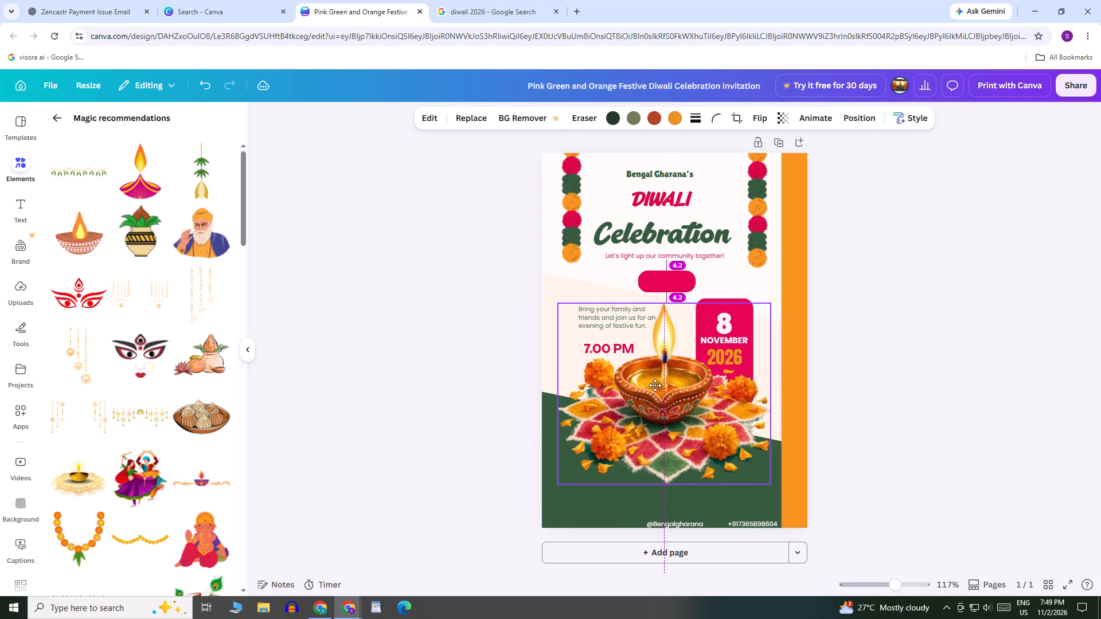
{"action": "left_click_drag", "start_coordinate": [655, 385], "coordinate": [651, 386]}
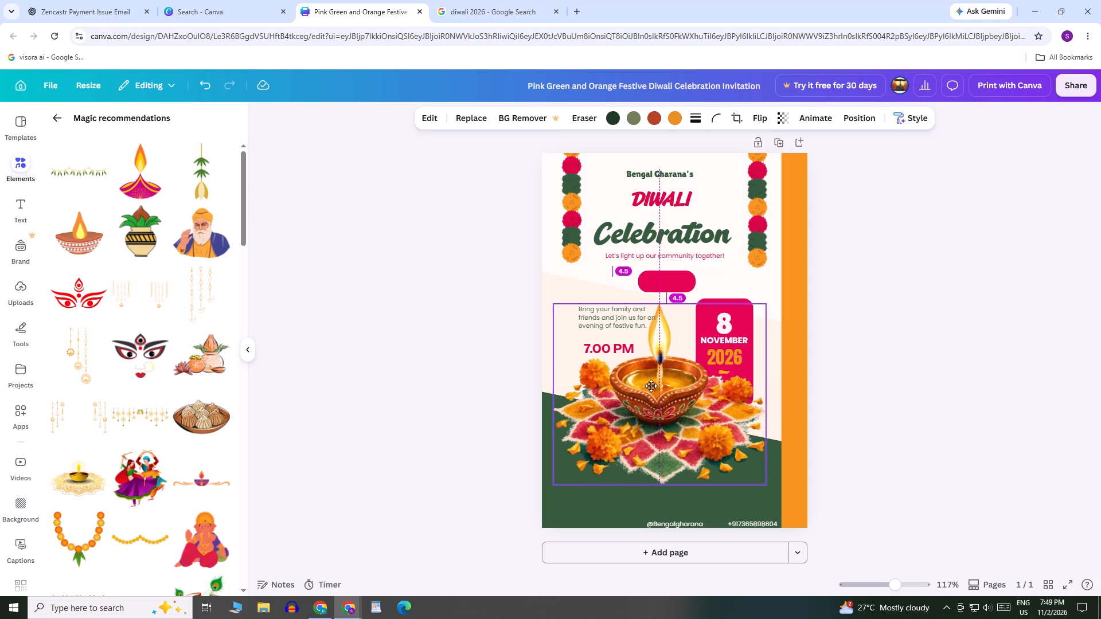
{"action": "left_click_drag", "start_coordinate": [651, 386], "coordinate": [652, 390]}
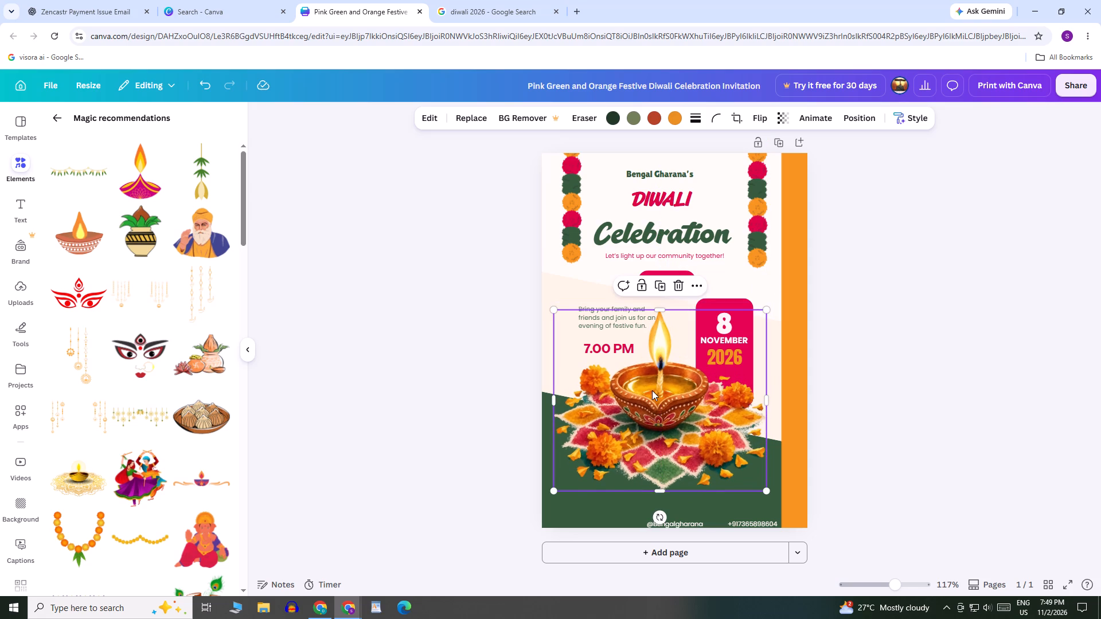
Duplicate the diya and rangoli image and place the copy over the headings at the top of the page.
{"action": "left_click", "coordinate": [701, 288]}
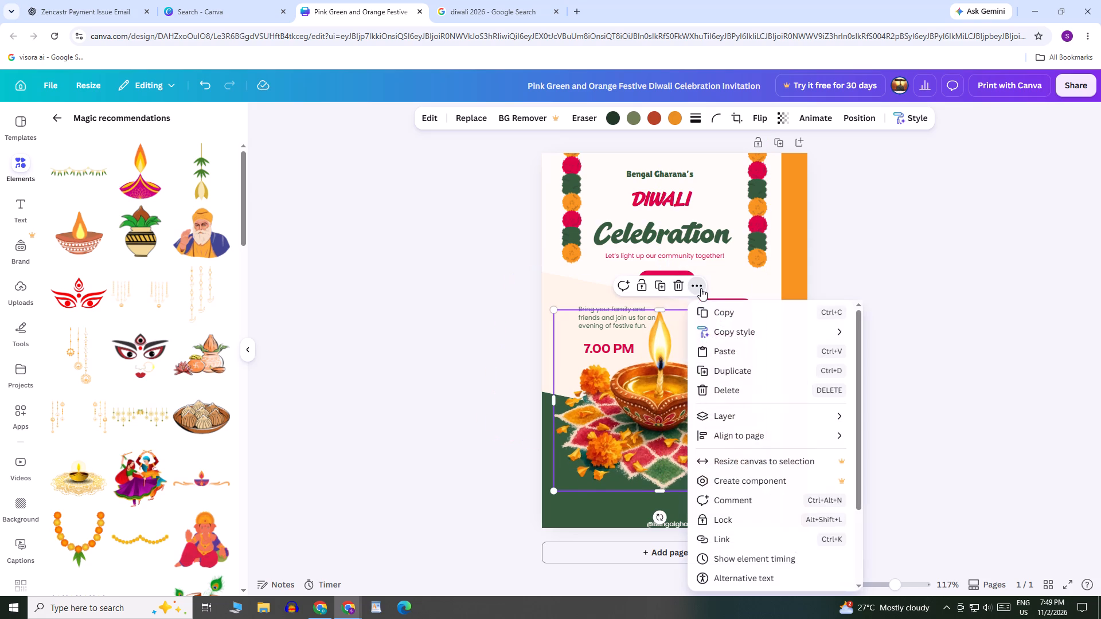
{"action": "left_click", "coordinate": [746, 370]}
{"action": "left_click_drag", "start_coordinate": [668, 402], "coordinate": [674, 299]}
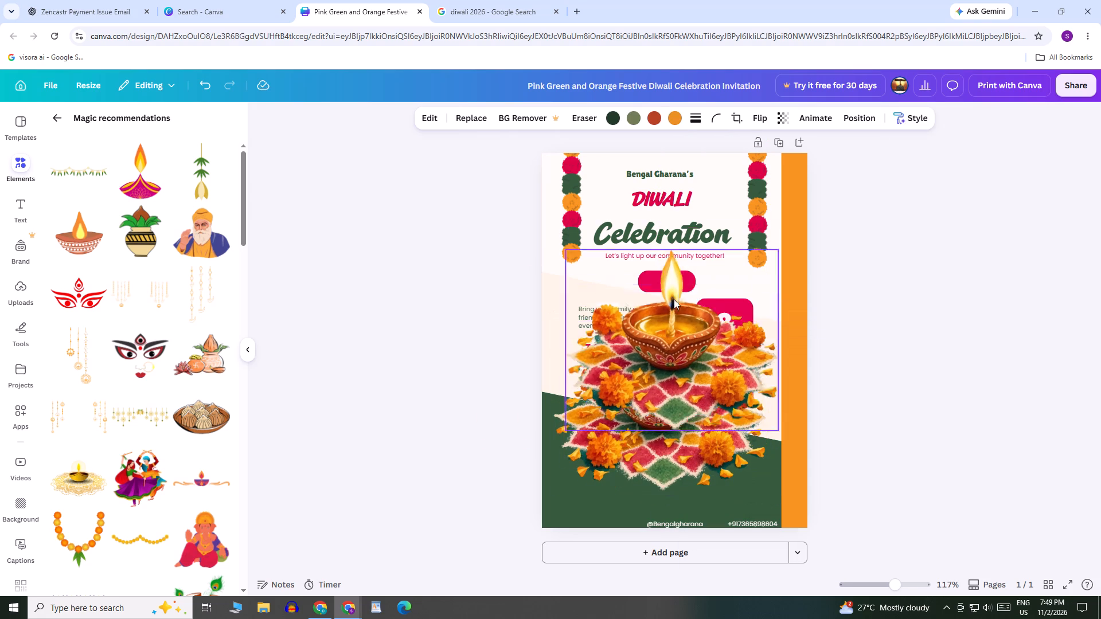
{"action": "left_click_drag", "start_coordinate": [674, 299], "coordinate": [659, 218]}
Move the original diya and rangoli image off the page.
{"action": "left_click_drag", "start_coordinate": [670, 414], "coordinate": [680, 410]}
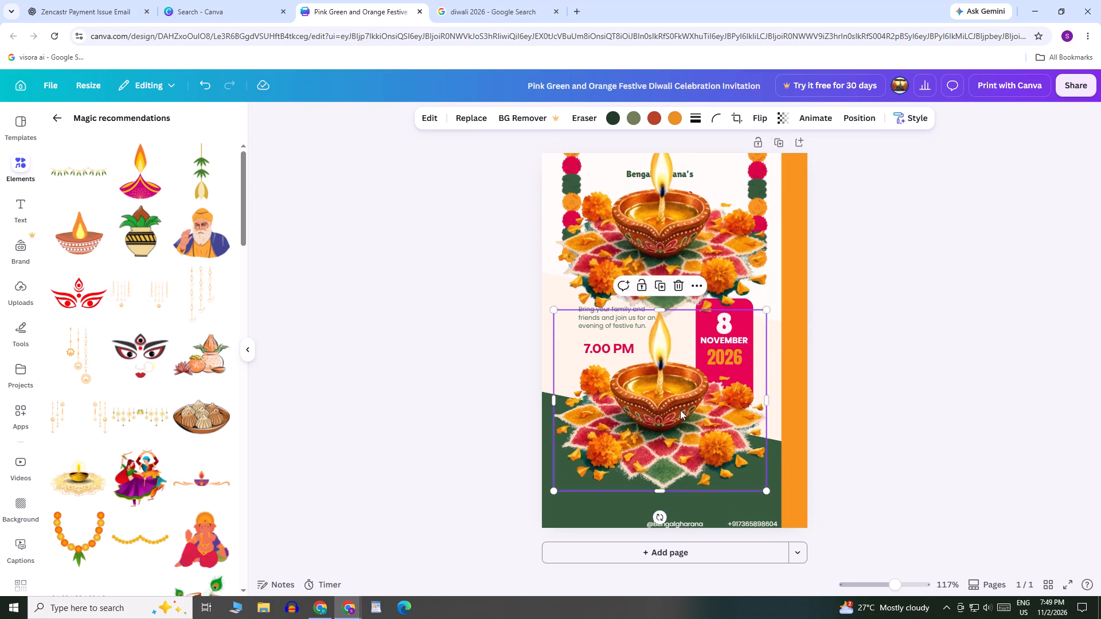
{"action": "left_click_drag", "start_coordinate": [680, 410], "coordinate": [960, 384]}
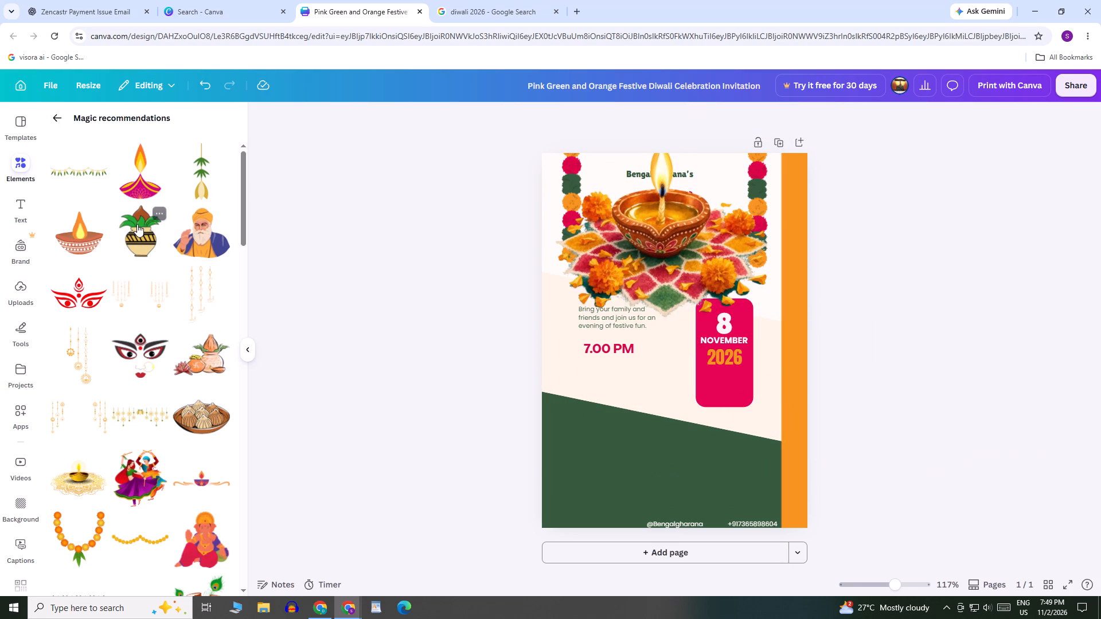
Add the recommended magenta and yellow diya graphic with an orange flame to the lower half of the page.
{"action": "left_click_drag", "start_coordinate": [134, 180], "coordinate": [576, 401]}
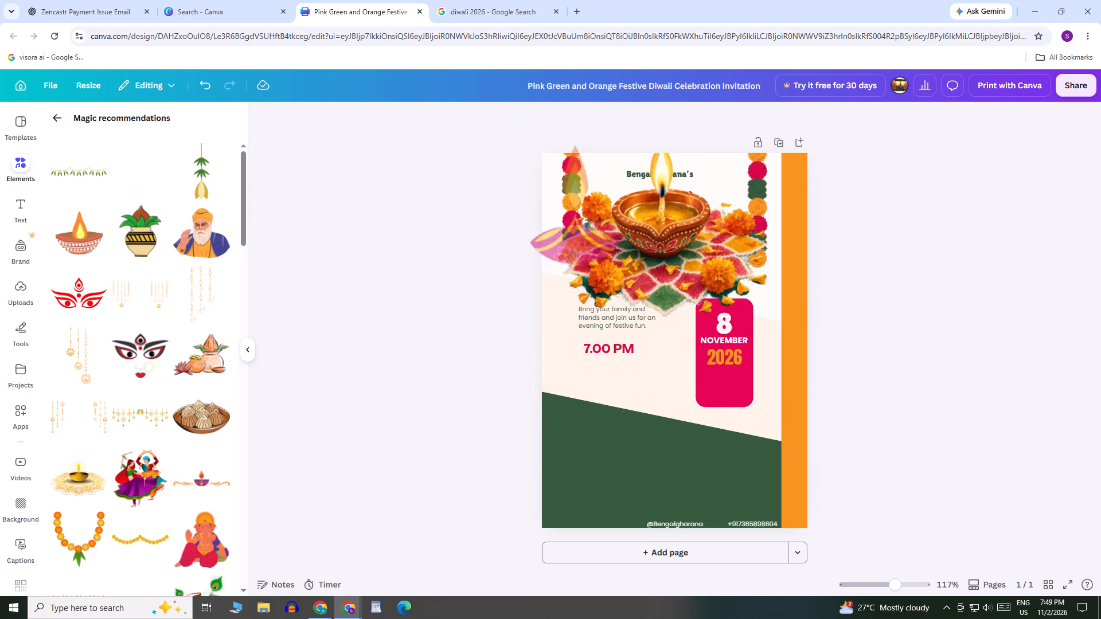
{"action": "left_click_drag", "start_coordinate": [576, 401], "coordinate": [580, 330]}
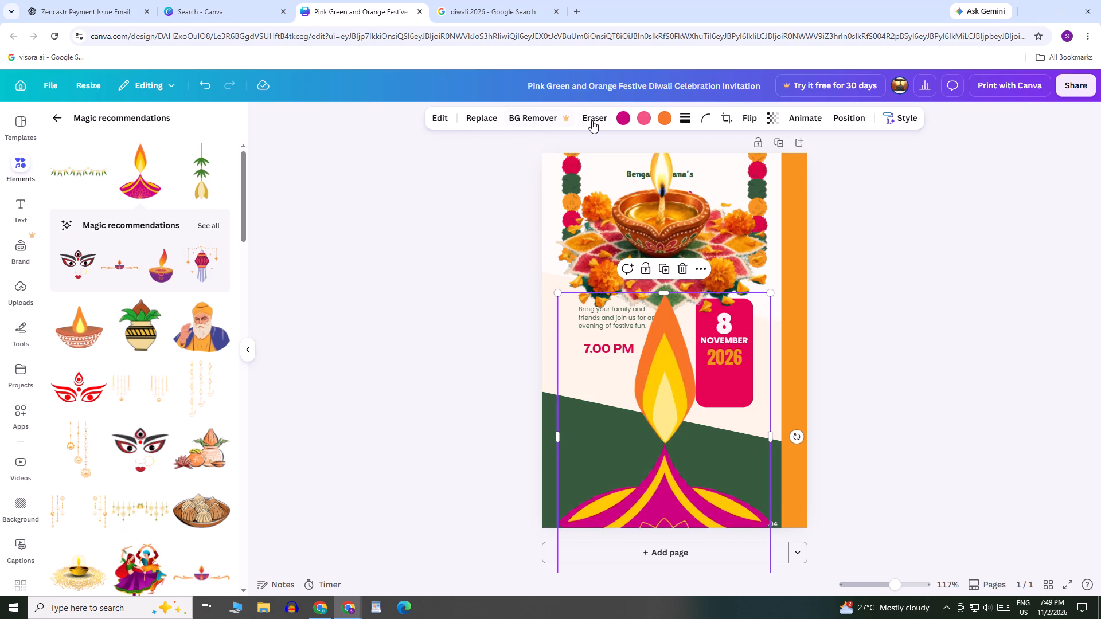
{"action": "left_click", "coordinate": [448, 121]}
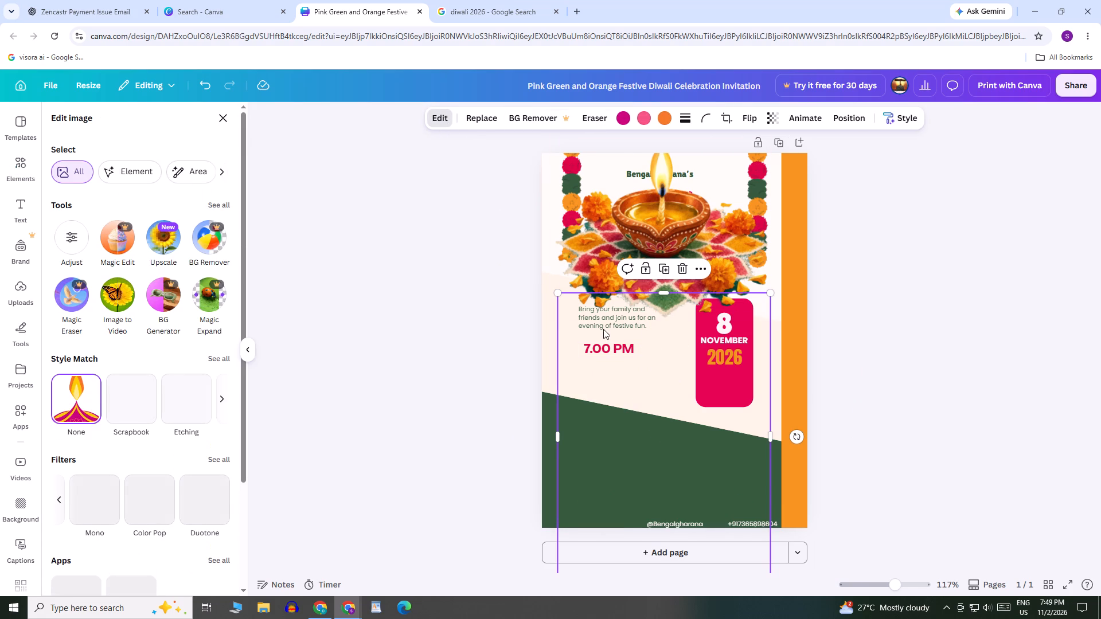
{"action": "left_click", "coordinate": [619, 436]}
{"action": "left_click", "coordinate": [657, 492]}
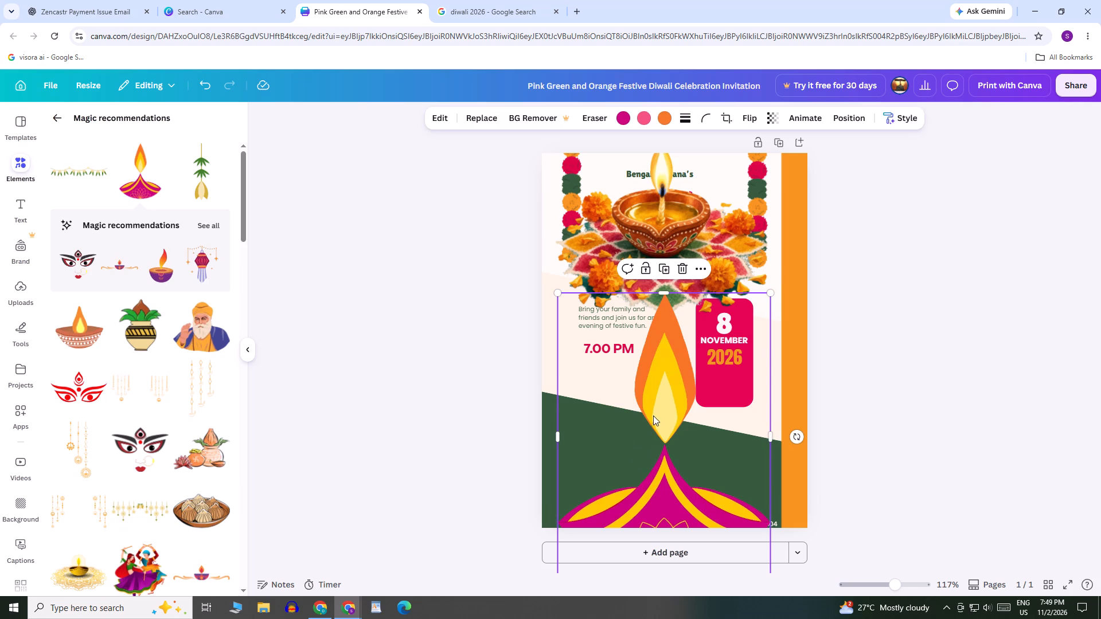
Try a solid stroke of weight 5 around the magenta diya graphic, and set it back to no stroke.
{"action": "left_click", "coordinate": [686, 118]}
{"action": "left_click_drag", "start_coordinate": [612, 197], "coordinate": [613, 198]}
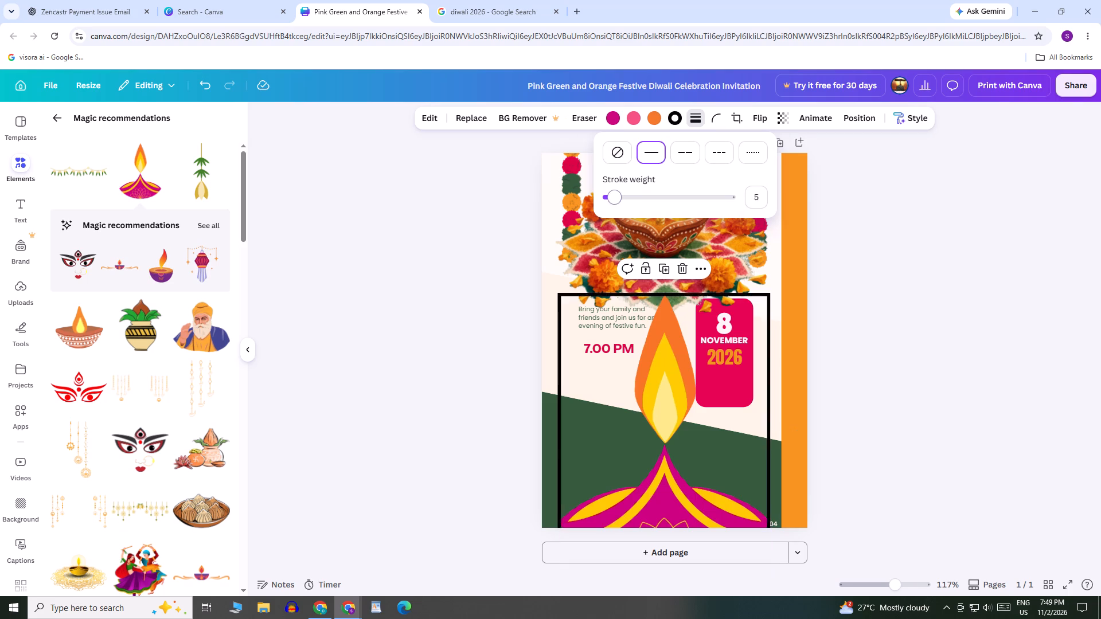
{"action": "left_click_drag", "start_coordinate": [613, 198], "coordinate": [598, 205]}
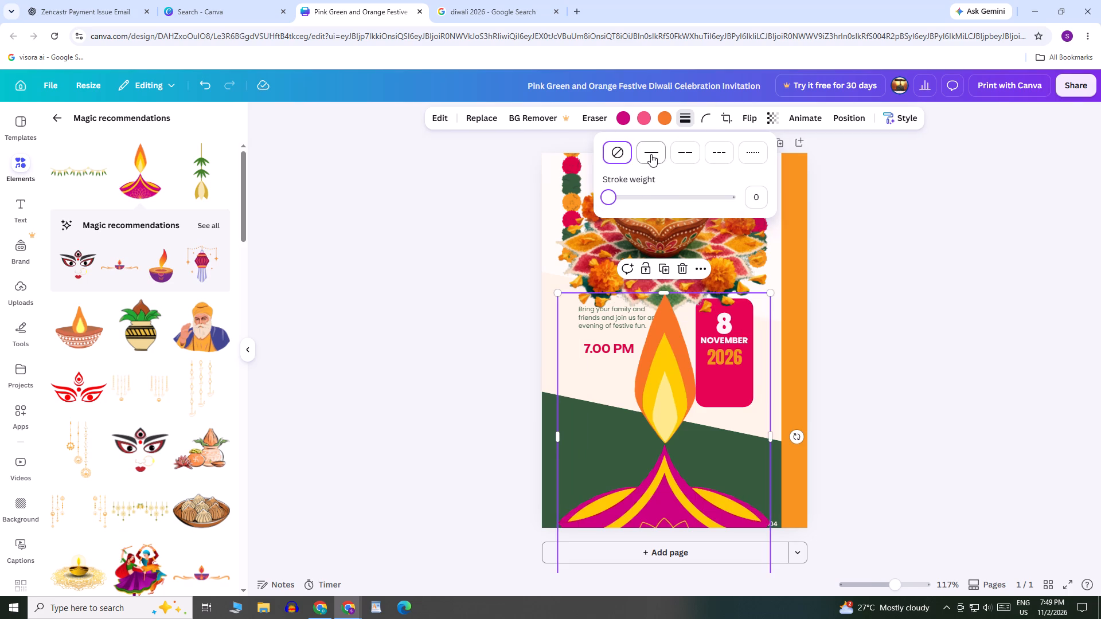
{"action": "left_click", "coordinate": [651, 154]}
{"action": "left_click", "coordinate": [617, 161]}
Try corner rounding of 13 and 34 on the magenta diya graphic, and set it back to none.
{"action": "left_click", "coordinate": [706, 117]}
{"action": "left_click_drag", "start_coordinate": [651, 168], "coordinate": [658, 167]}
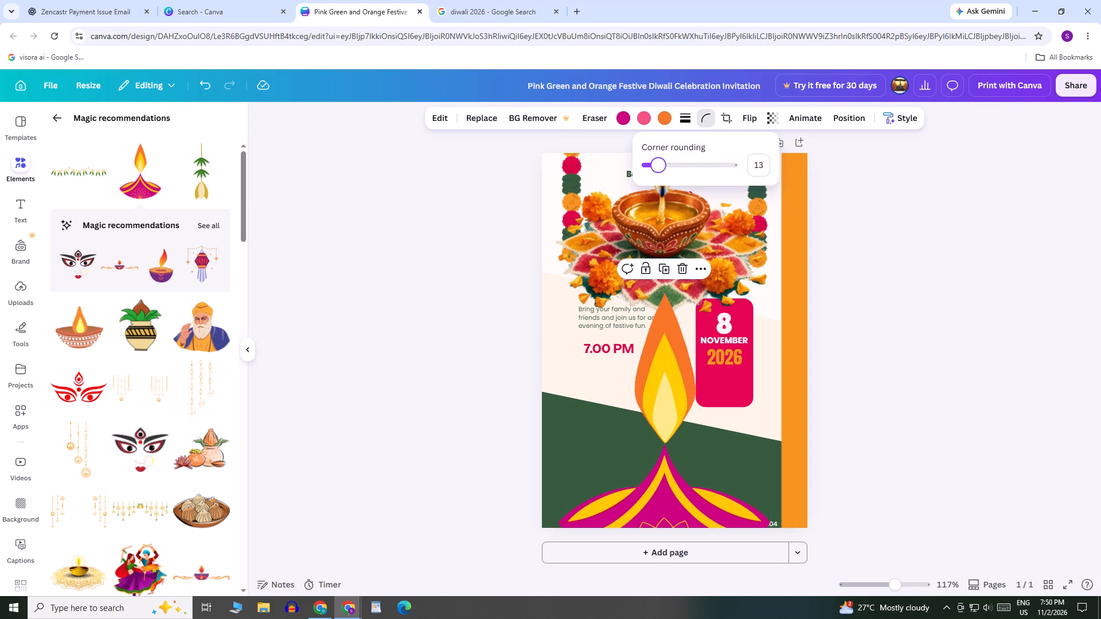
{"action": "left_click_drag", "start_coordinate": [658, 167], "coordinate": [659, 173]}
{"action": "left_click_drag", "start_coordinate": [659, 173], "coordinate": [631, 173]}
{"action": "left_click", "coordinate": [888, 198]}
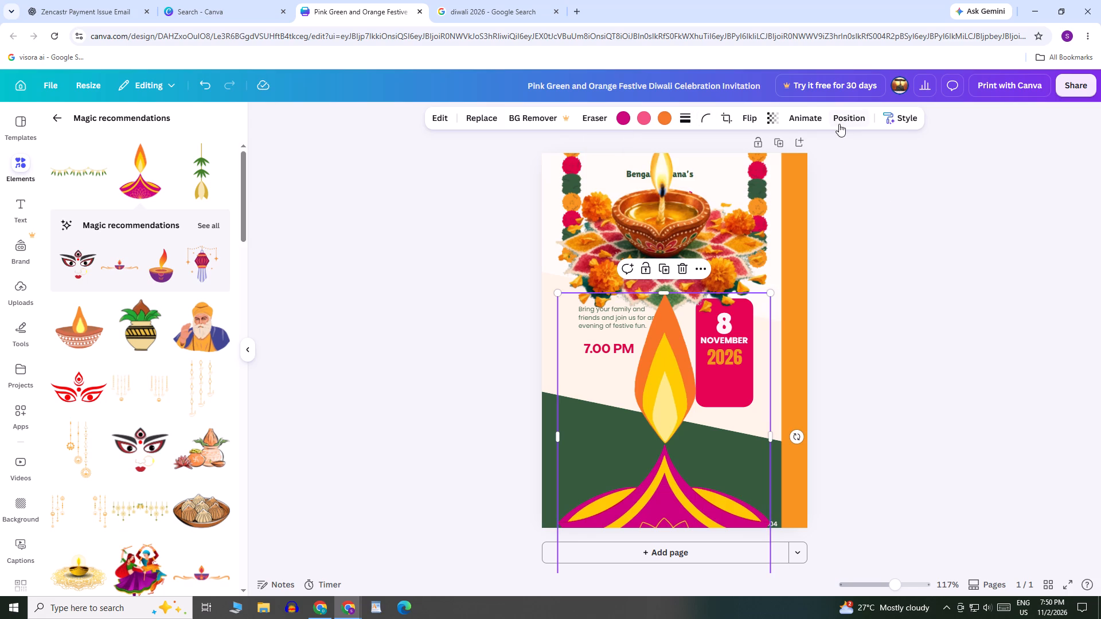
Align the magenta diya graphic to the top of the page, and realign it to the bottom of the page.
{"action": "left_click", "coordinate": [839, 124]}
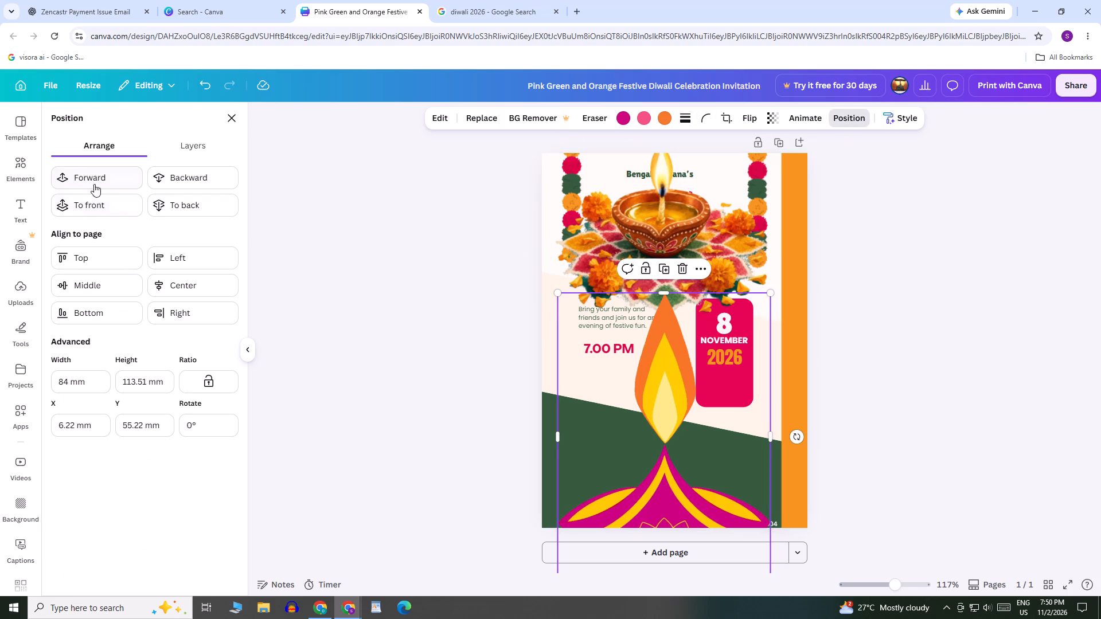
{"action": "left_click", "coordinate": [116, 261]}
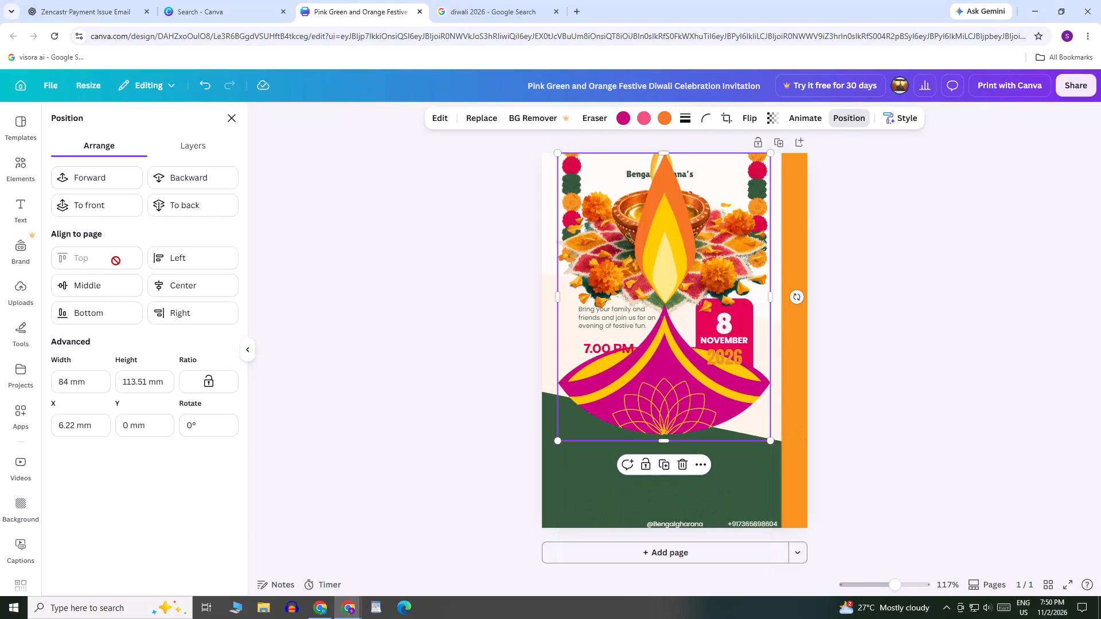
{"action": "left_click", "coordinate": [103, 284]}
{"action": "left_click", "coordinate": [96, 311]}
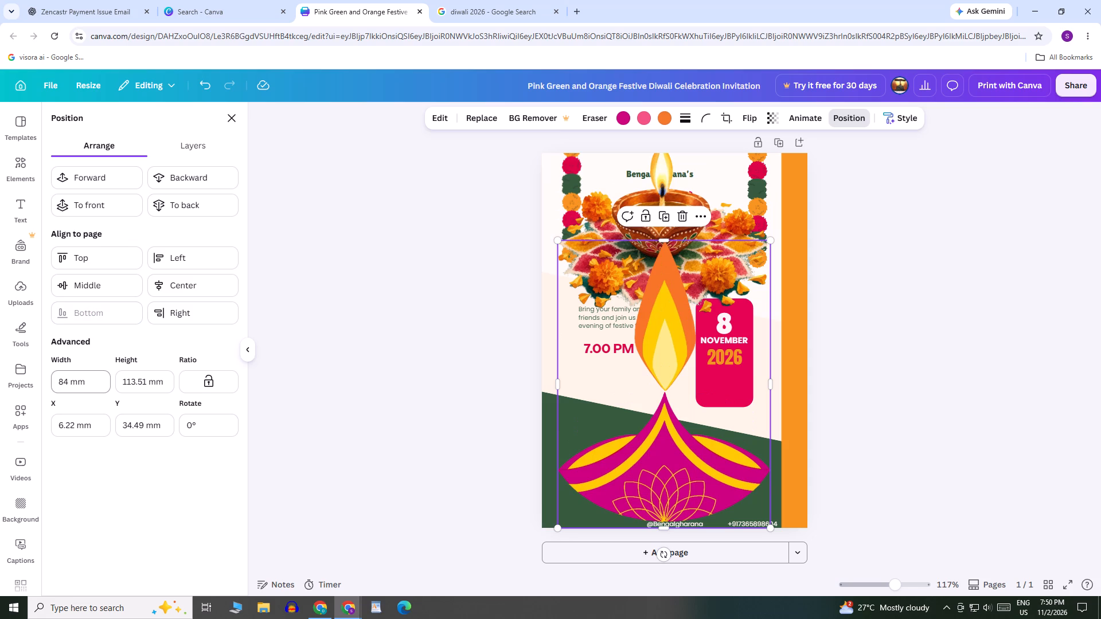
Set the magenta diya graphic's width to 32 mm and its height to 35 mm.
{"action": "left_click_drag", "start_coordinate": [92, 383], "coordinate": [21, 382]}
{"action": "key", "text": "BackSpace"}
{"action": "type", "text": "32"}
{"action": "left_click", "coordinate": [393, 448]}
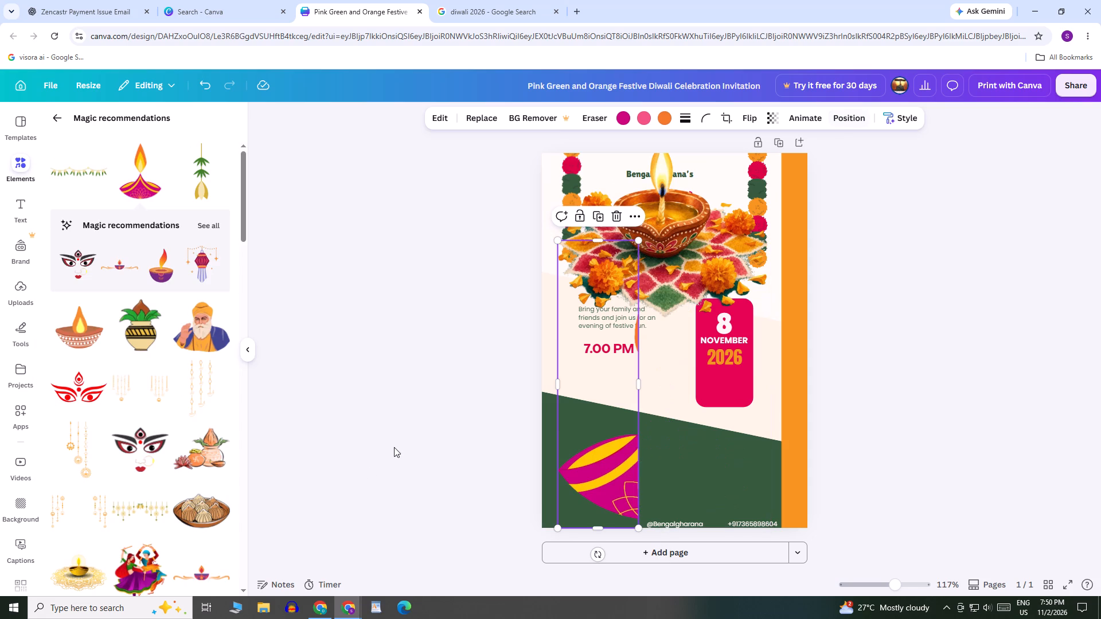
{"action": "left_click", "coordinate": [601, 463]}
{"action": "left_click", "coordinate": [634, 444]}
{"action": "left_click", "coordinate": [431, 119]}
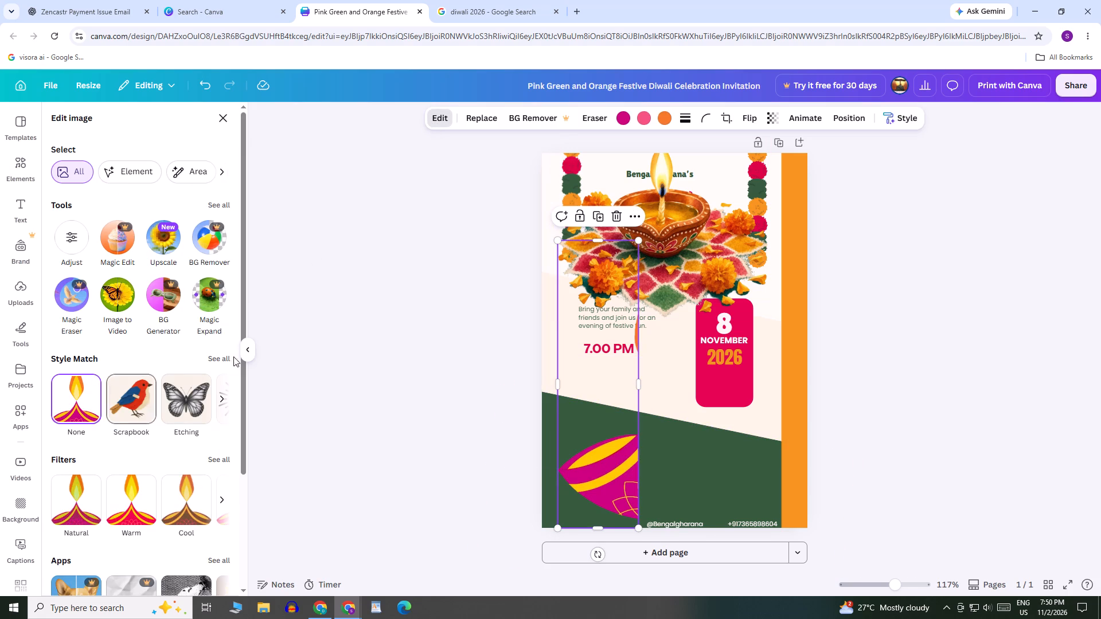
{"action": "left_click", "coordinate": [861, 117]}
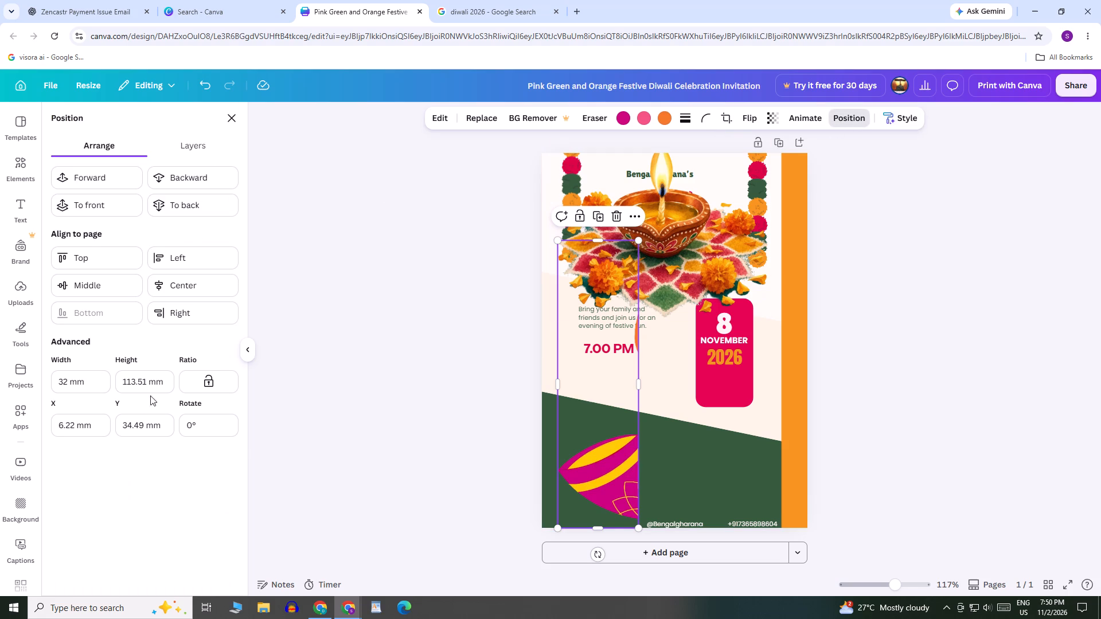
{"action": "left_click_drag", "start_coordinate": [164, 382], "coordinate": [118, 381]}
{"action": "key", "text": "BackSpace"}
{"action": "type", "text": "35"}
{"action": "left_click", "coordinate": [354, 349]}
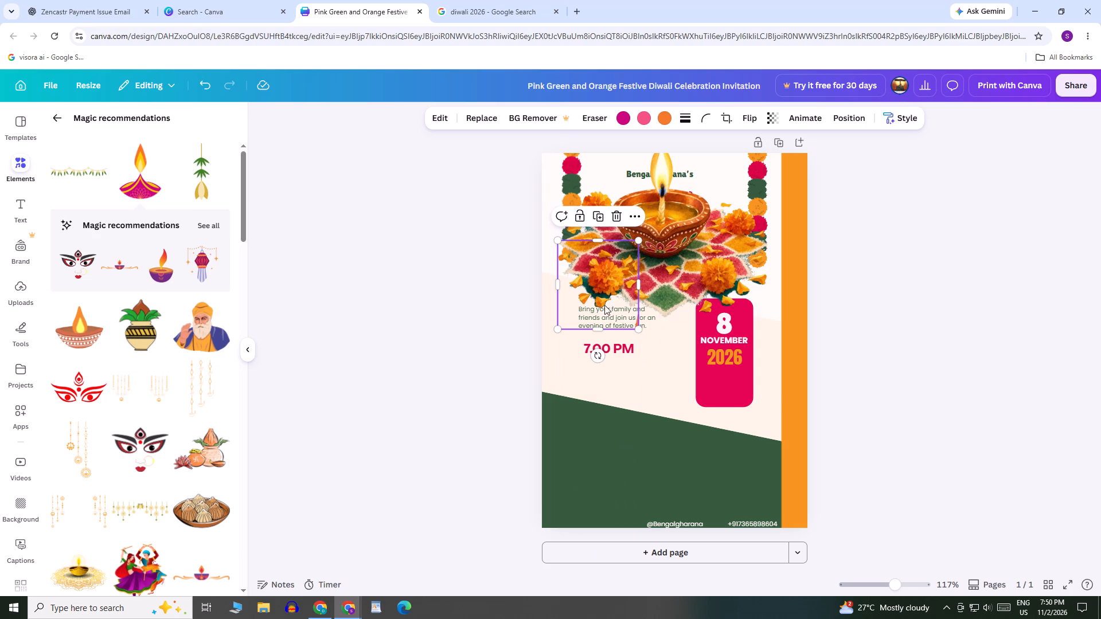
Move the cropped diya graphic down onto the green area and scale it to about 27 by 29 mm.
{"action": "left_click_drag", "start_coordinate": [602, 303], "coordinate": [655, 451]}
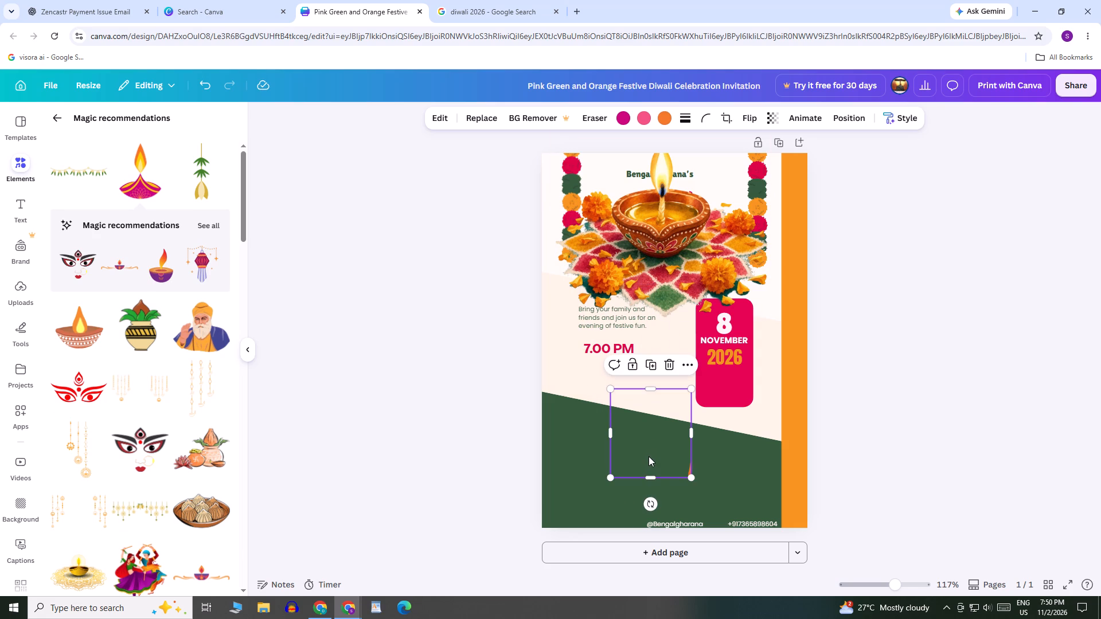
{"action": "left_click_drag", "start_coordinate": [649, 456], "coordinate": [645, 450]}
{"action": "left_click_drag", "start_coordinate": [690, 471], "coordinate": [745, 485]}
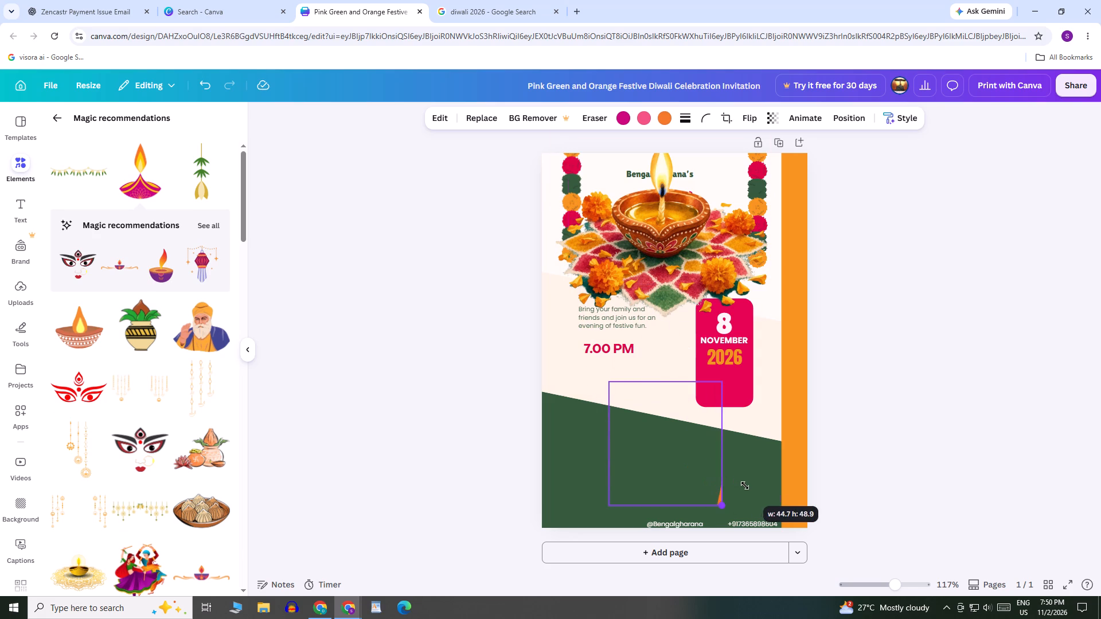
{"action": "left_click_drag", "start_coordinate": [745, 485], "coordinate": [669, 463]}
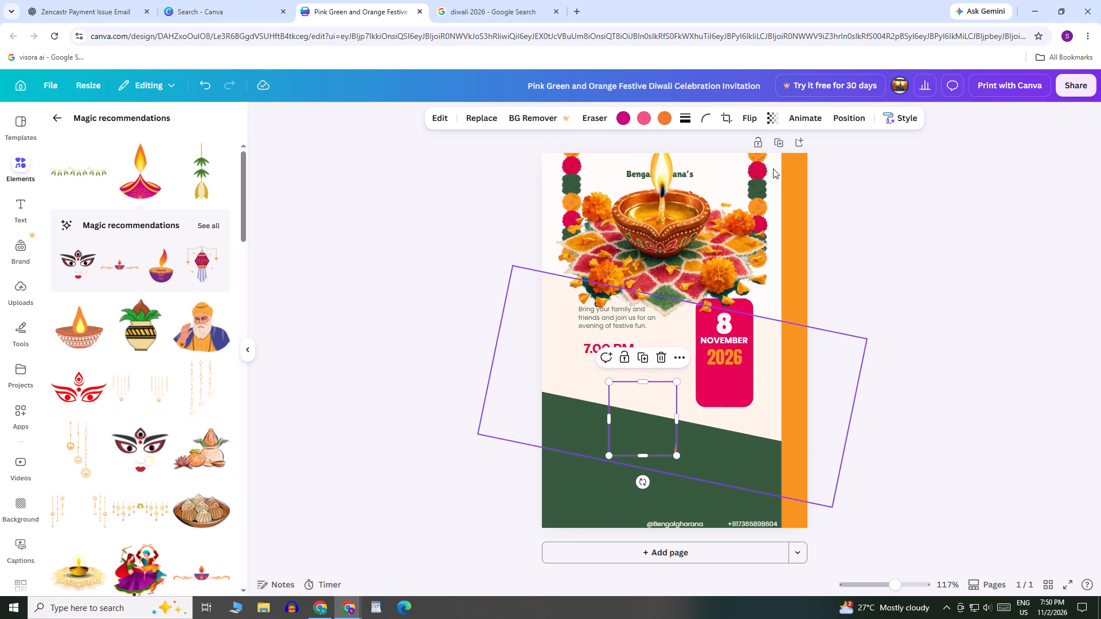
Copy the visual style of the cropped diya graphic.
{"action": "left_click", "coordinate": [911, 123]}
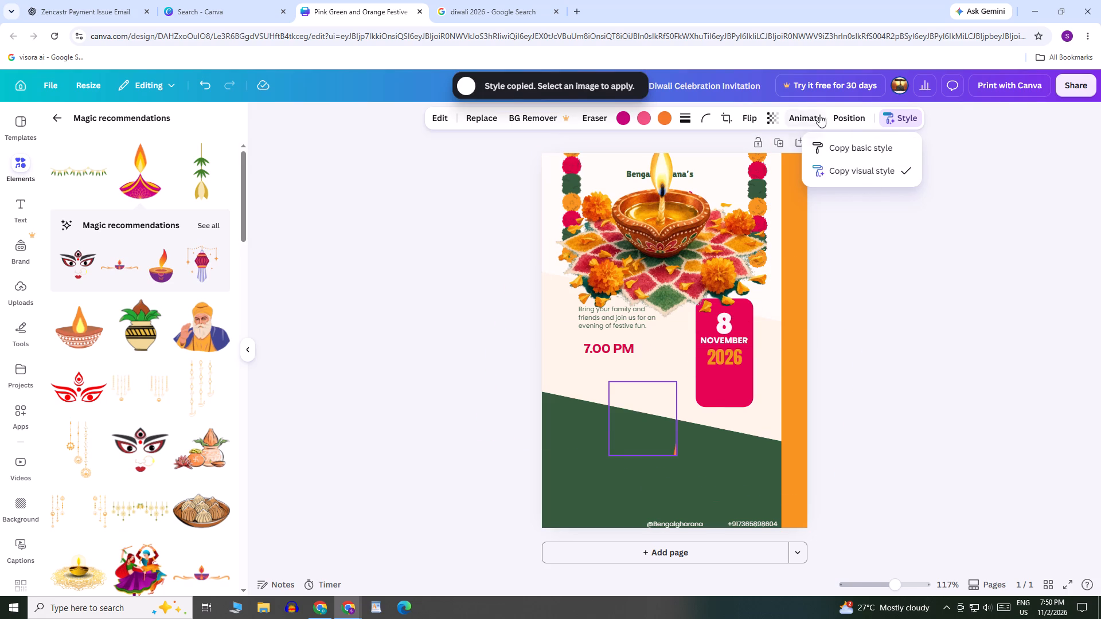
Examine the page's list of layers and pick the layer of the cropped diya graphic.
{"action": "left_click", "coordinate": [849, 115]}
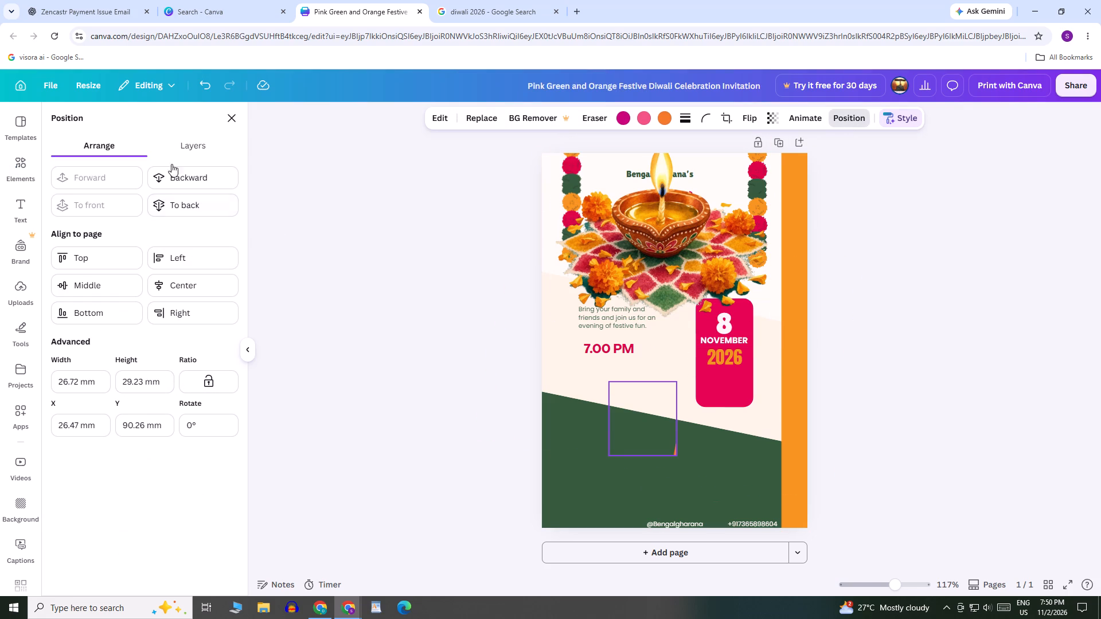
{"action": "left_click", "coordinate": [189, 142]}
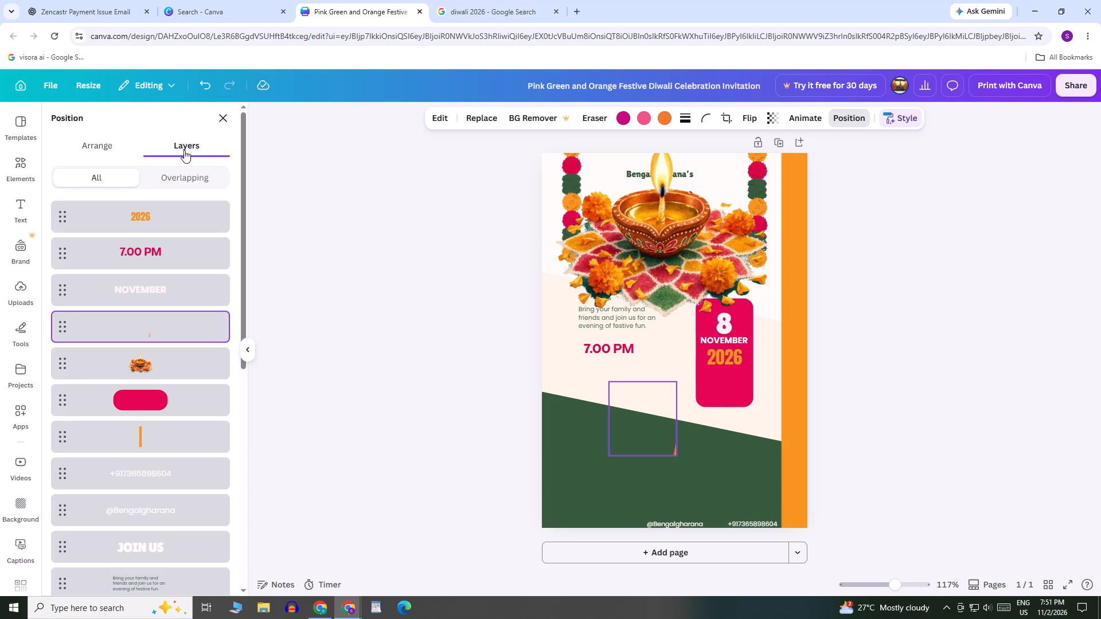
{"action": "scroll", "coordinate": [148, 388], "scroll_direction": "down", "scroll_amount": 3}
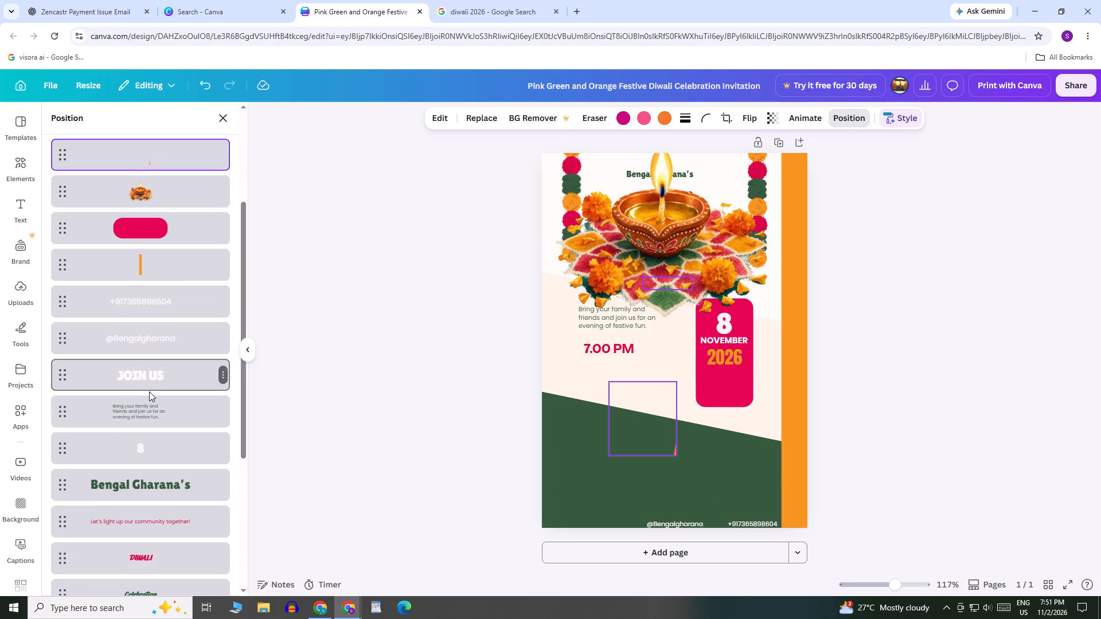
{"action": "scroll", "coordinate": [151, 394], "scroll_direction": "down", "scroll_amount": 11}
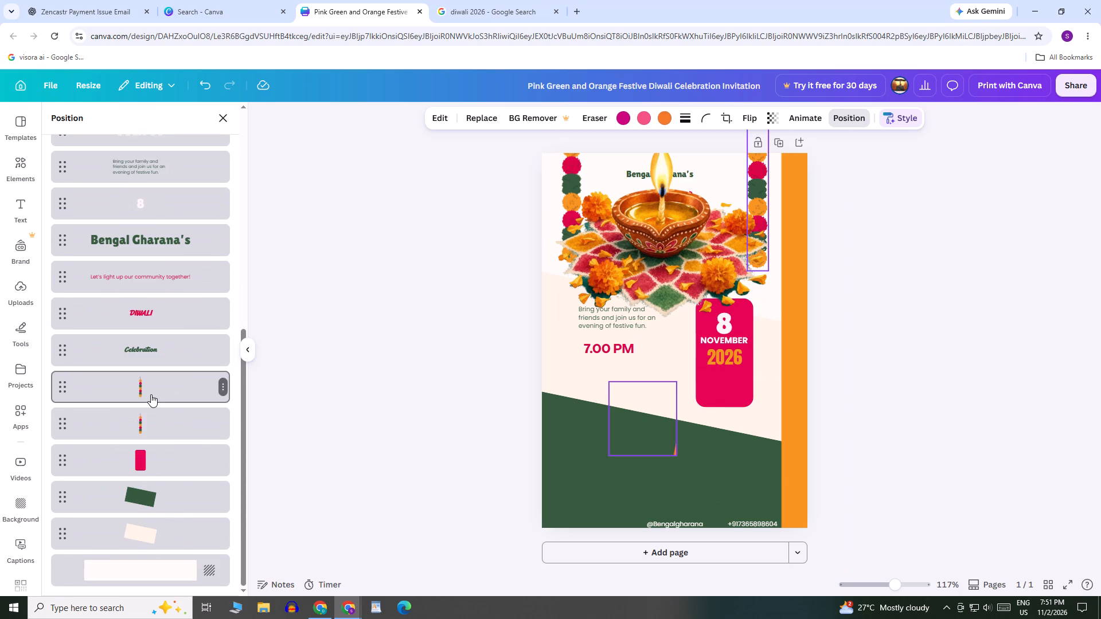
{"action": "scroll", "coordinate": [151, 394], "scroll_direction": "up", "scroll_amount": 6}
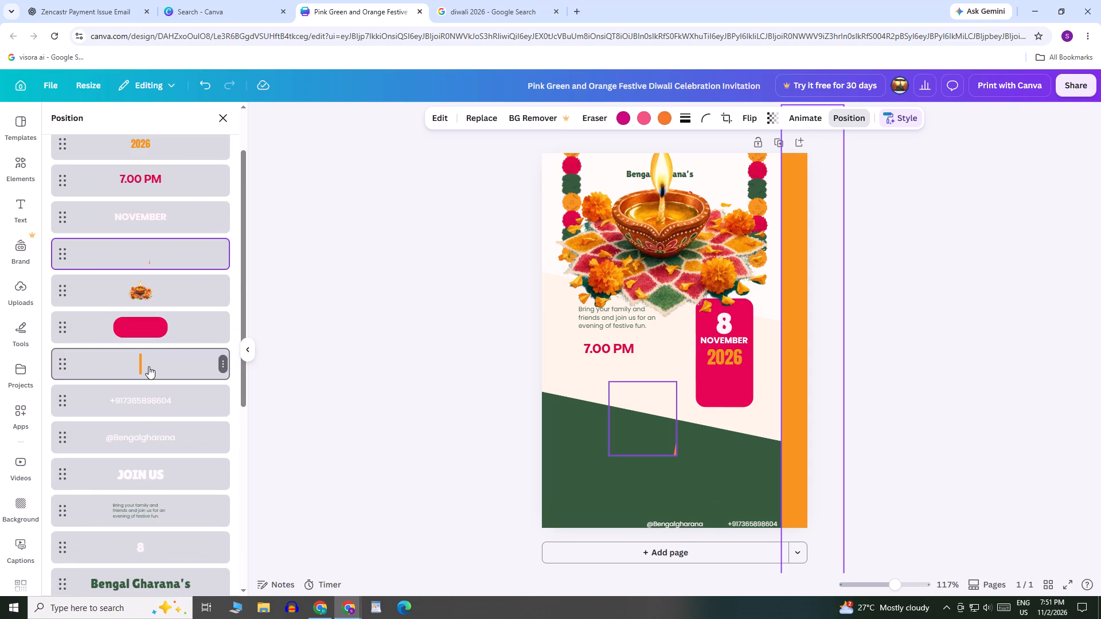
{"action": "left_click", "coordinate": [163, 257]}
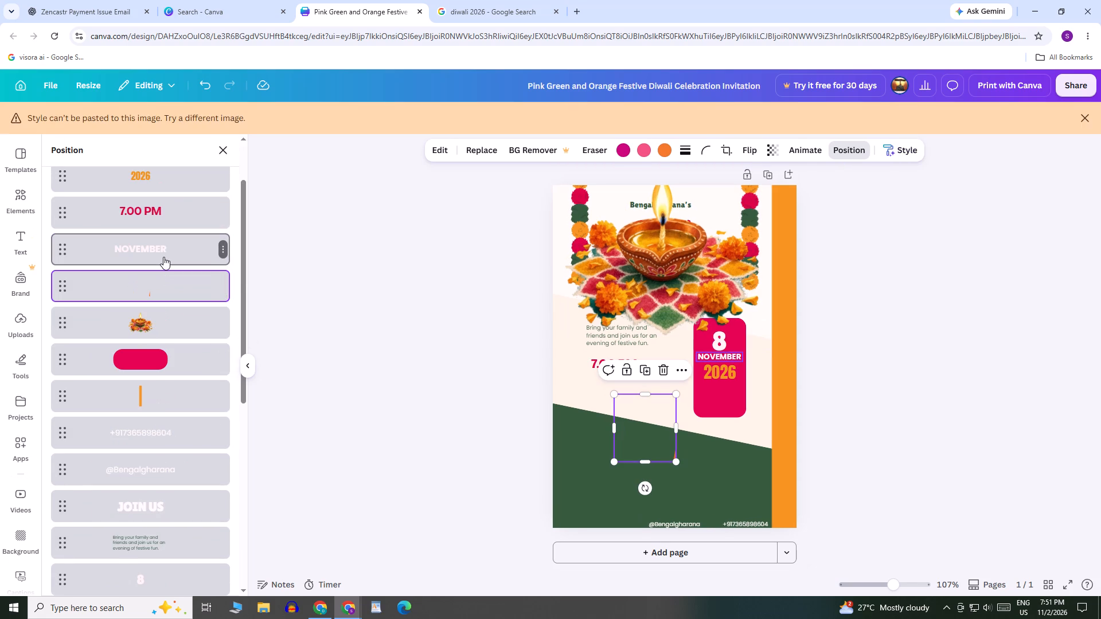
Bring the NOVEMBER text layer to the front.
{"action": "left_click", "coordinate": [225, 244]}
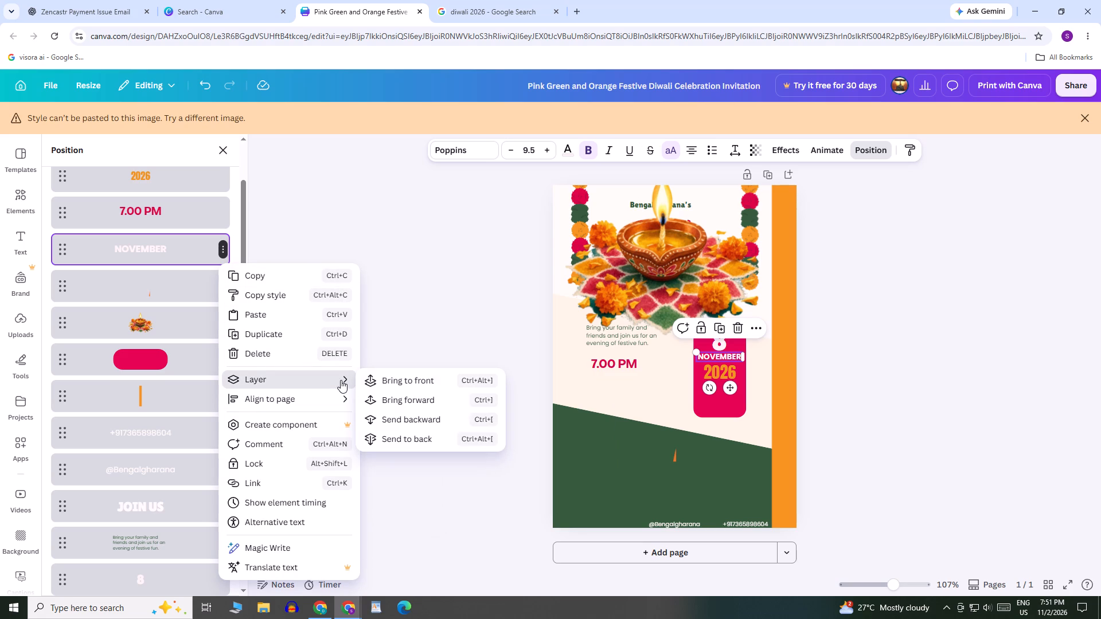
{"action": "left_click", "coordinate": [411, 379]}
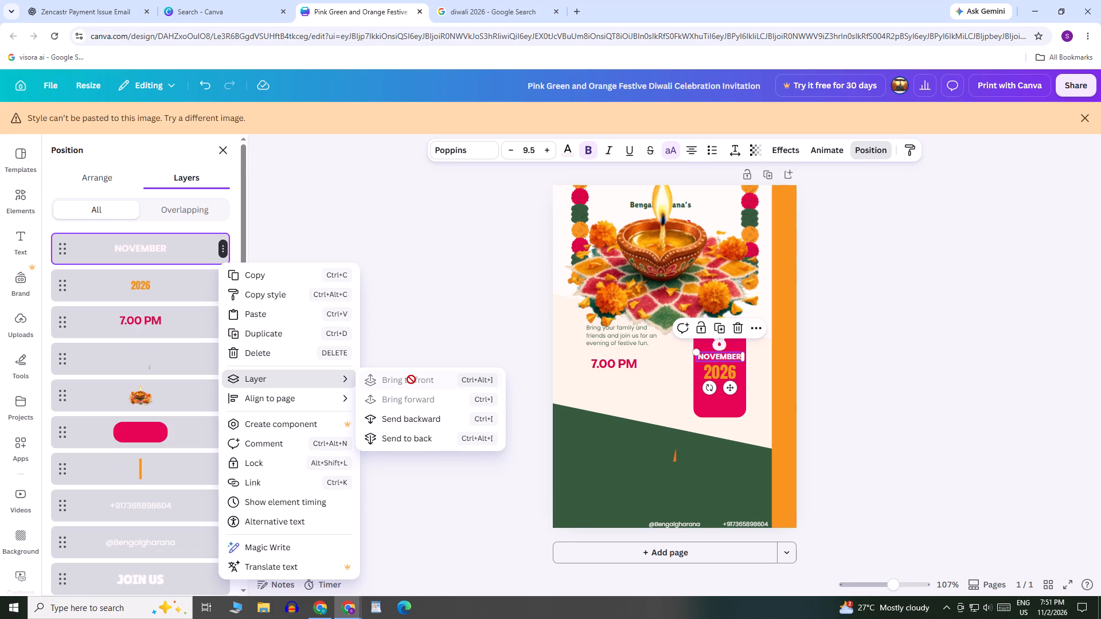
{"action": "left_click", "coordinate": [447, 303]}
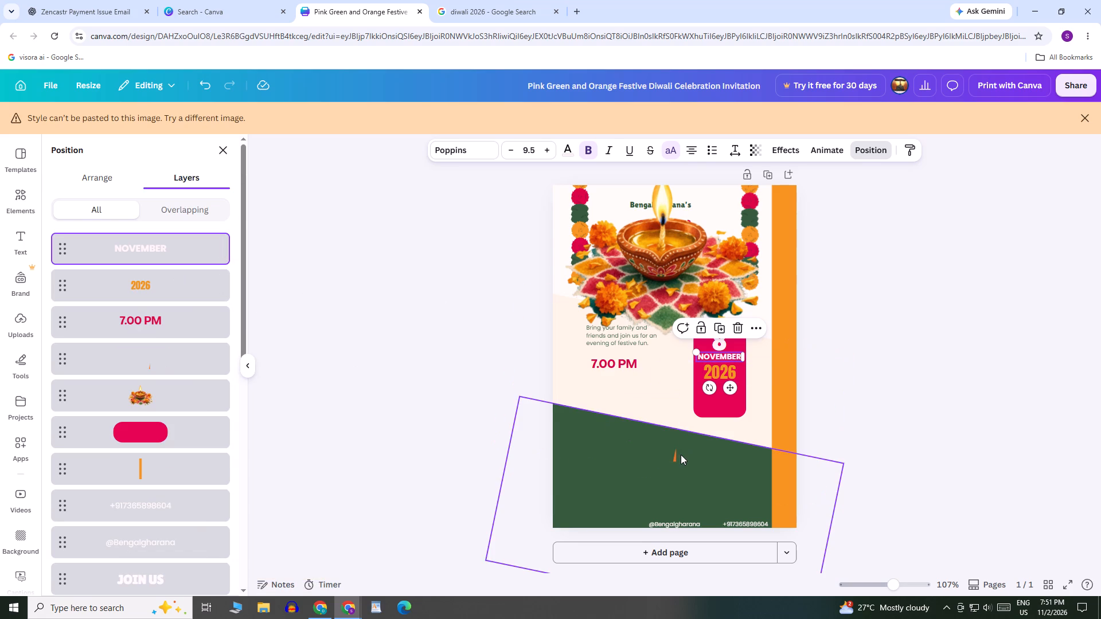
Extend the cropped diya graphic's frame to about 60 mm wide and down to the footer contacts to uncover the whole flame.
{"action": "left_click", "coordinate": [681, 455]}
{"action": "left_click", "coordinate": [672, 454]}
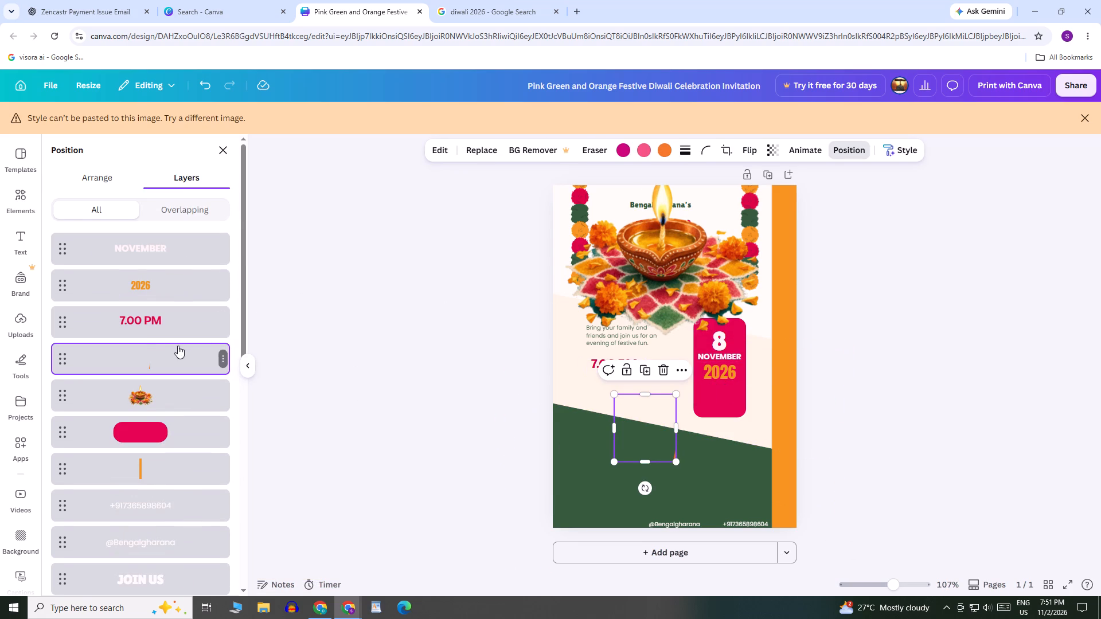
{"action": "scroll", "coordinate": [415, 298], "scroll_direction": "up", "scroll_amount": 5}
{"action": "left_click_drag", "start_coordinate": [676, 425], "coordinate": [753, 440]}
{"action": "left_click_drag", "start_coordinate": [690, 464], "coordinate": [686, 527]}
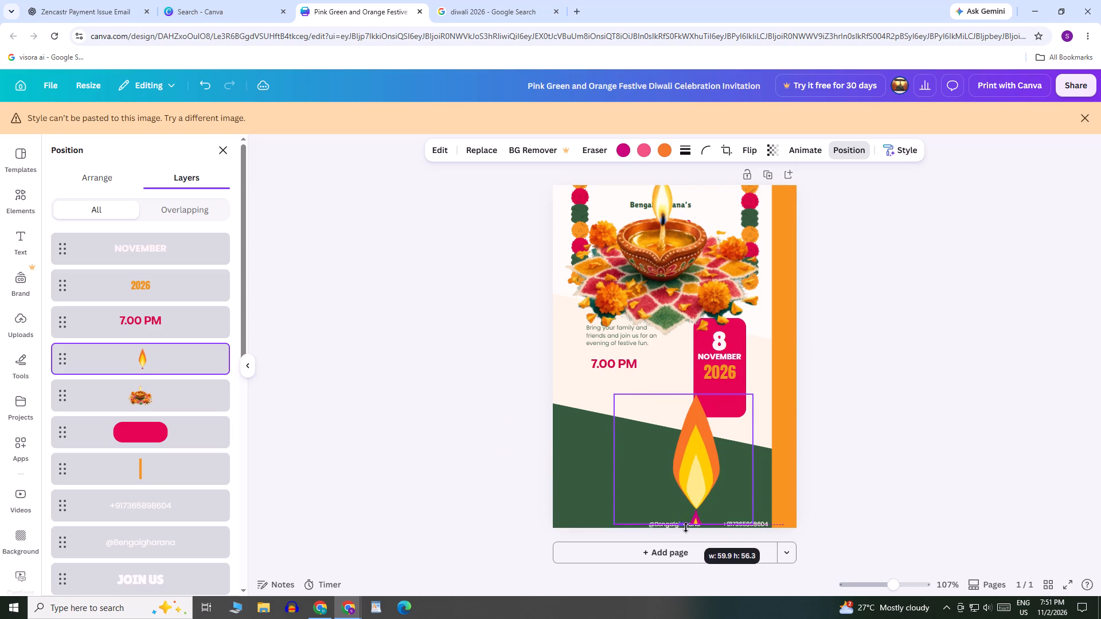
{"action": "left_click_drag", "start_coordinate": [686, 527], "coordinate": [687, 521]}
Move the flame graphic up between the 7.00 PM text and the date card, and scale it down to about half its size.
{"action": "left_click_drag", "start_coordinate": [702, 472], "coordinate": [653, 397]}
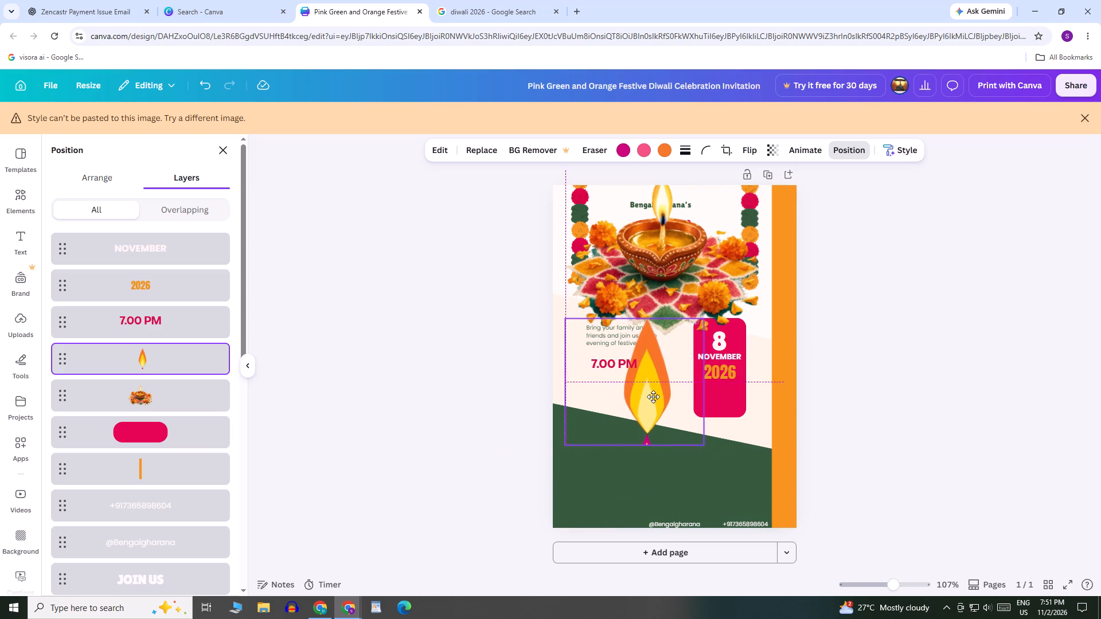
{"action": "left_click_drag", "start_coordinate": [653, 397], "coordinate": [653, 392]}
{"action": "left_click_drag", "start_coordinate": [567, 313], "coordinate": [628, 375]}
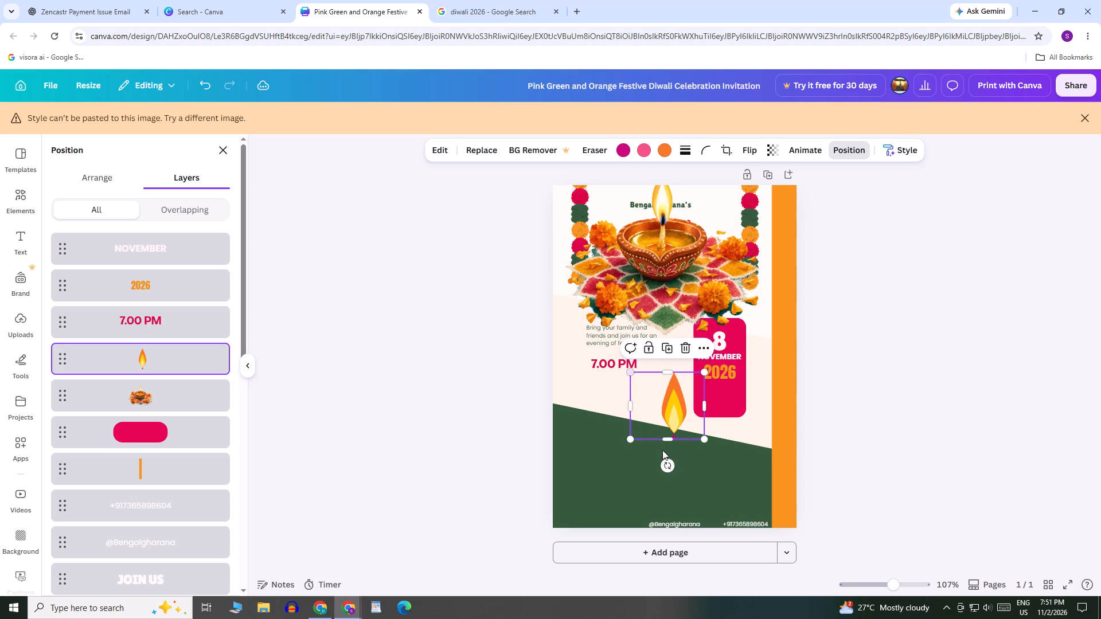
Extend the cropped diya graphic's frame on all sides to about 75 mm wide, uncovering both the flame and the whole lamp.
{"action": "left_click_drag", "start_coordinate": [673, 441], "coordinate": [673, 506]}
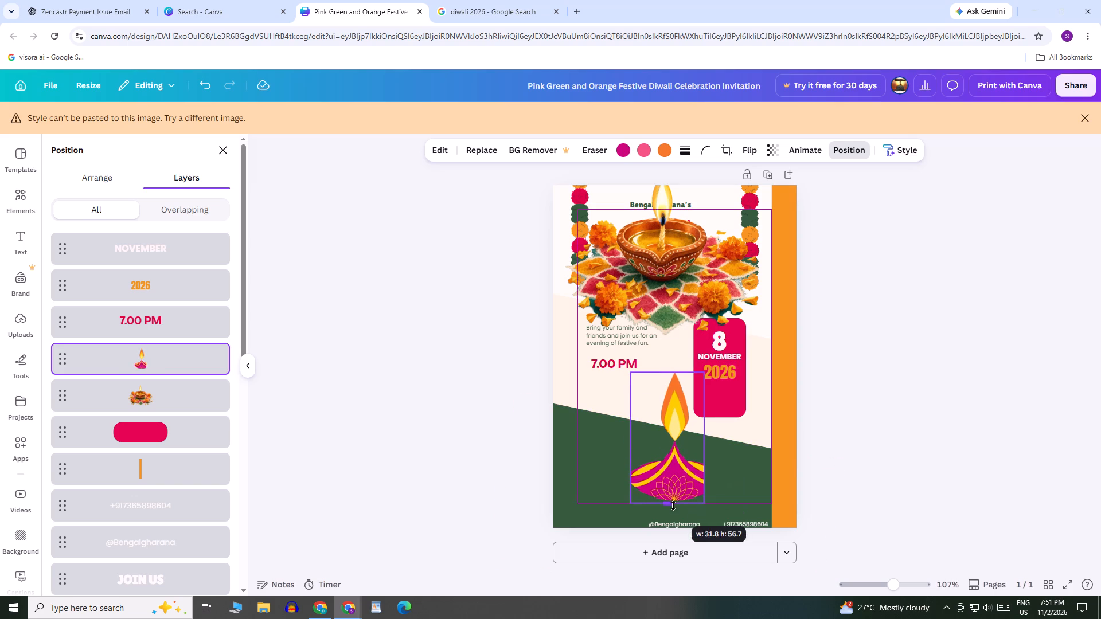
{"action": "left_click_drag", "start_coordinate": [673, 506], "coordinate": [674, 508]}
{"action": "left_click_drag", "start_coordinate": [704, 438], "coordinate": [750, 442]}
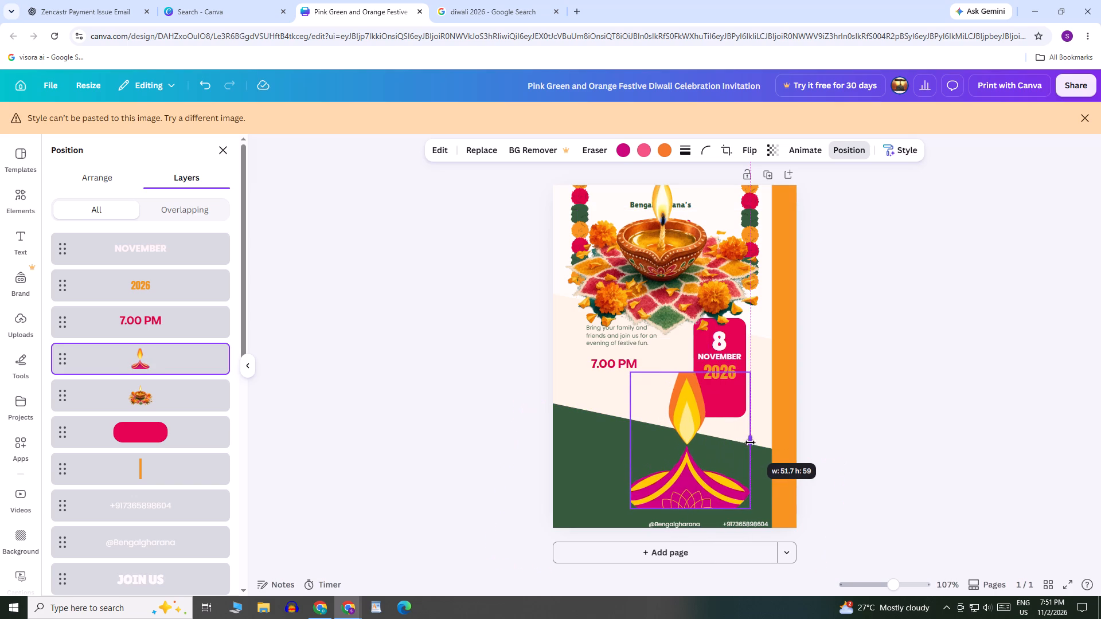
{"action": "left_click_drag", "start_coordinate": [750, 442], "coordinate": [752, 442]}
{"action": "left_click_drag", "start_coordinate": [634, 436], "coordinate": [582, 431]}
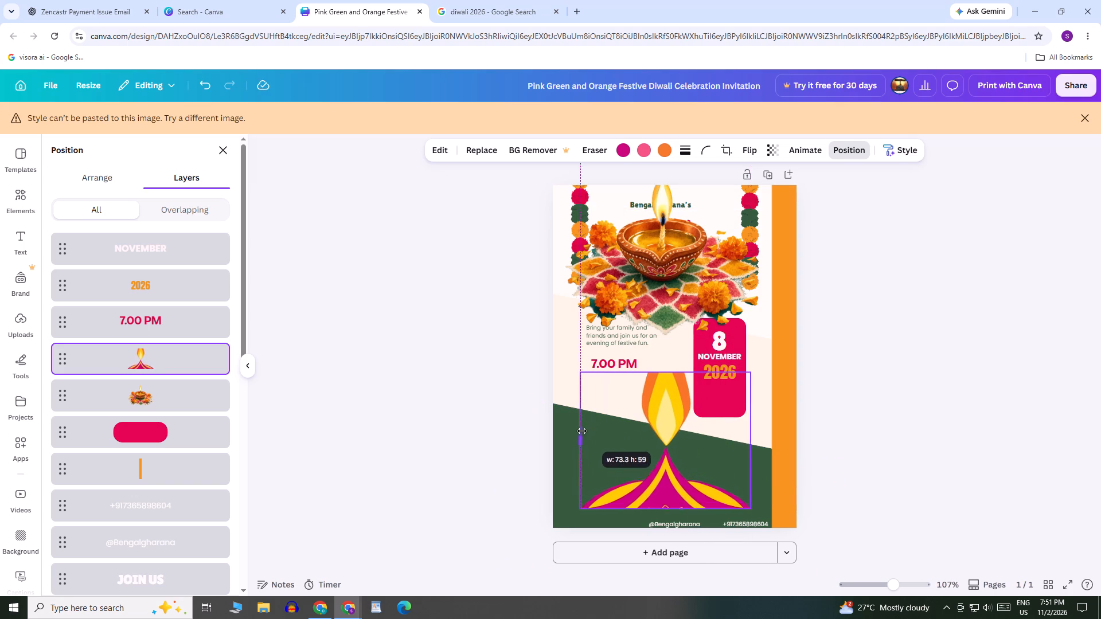
{"action": "left_click_drag", "start_coordinate": [582, 431], "coordinate": [580, 431]}
{"action": "left_click_drag", "start_coordinate": [667, 440], "coordinate": [670, 412]}
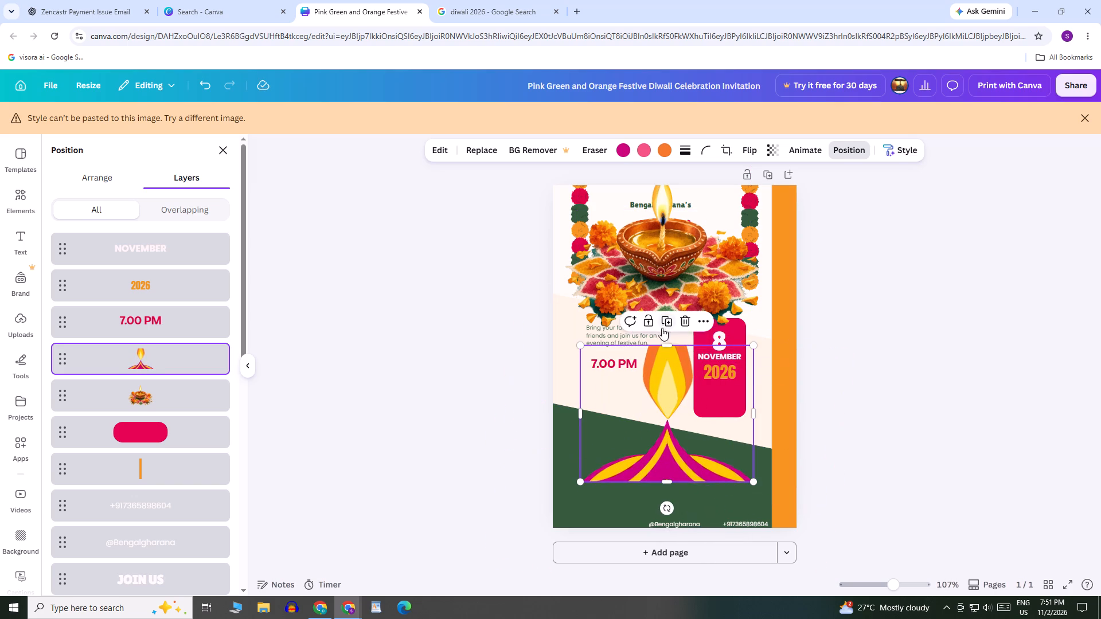
{"action": "left_click_drag", "start_coordinate": [666, 345], "coordinate": [675, 299]}
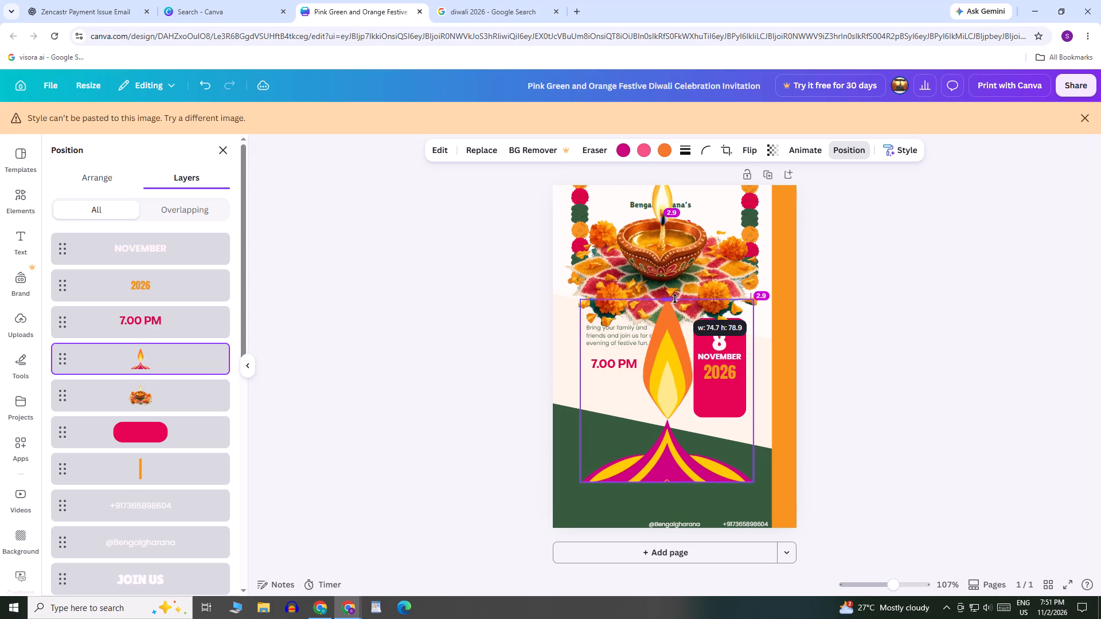
{"action": "left_click_drag", "start_coordinate": [675, 299], "coordinate": [678, 287]}
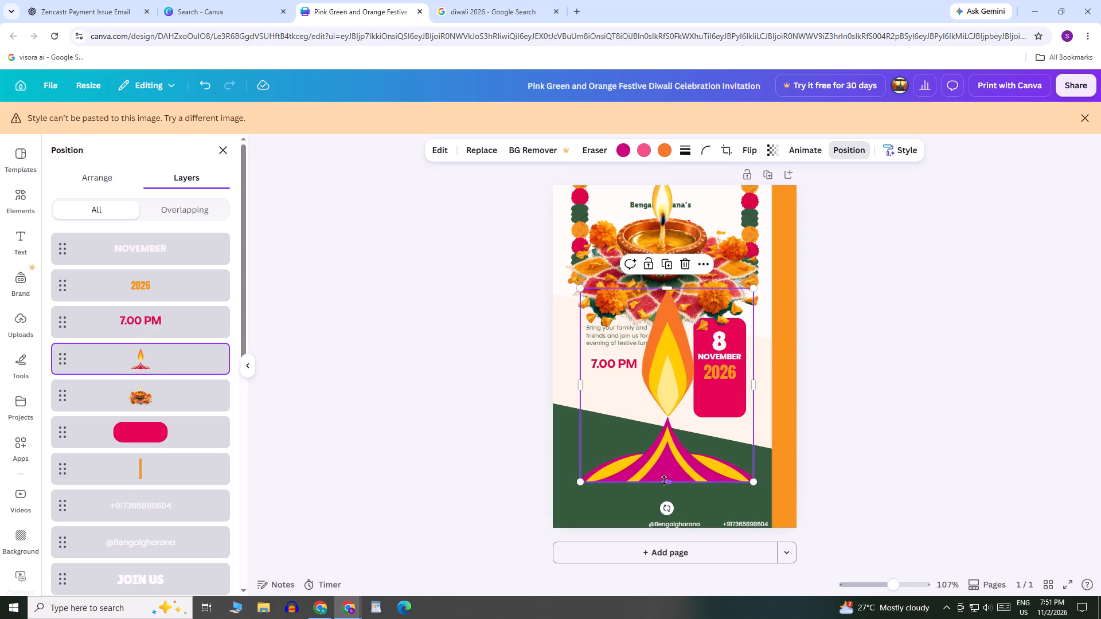
{"action": "left_click_drag", "start_coordinate": [670, 480], "coordinate": [670, 522]}
{"action": "left_click_drag", "start_coordinate": [679, 487], "coordinate": [684, 429]}
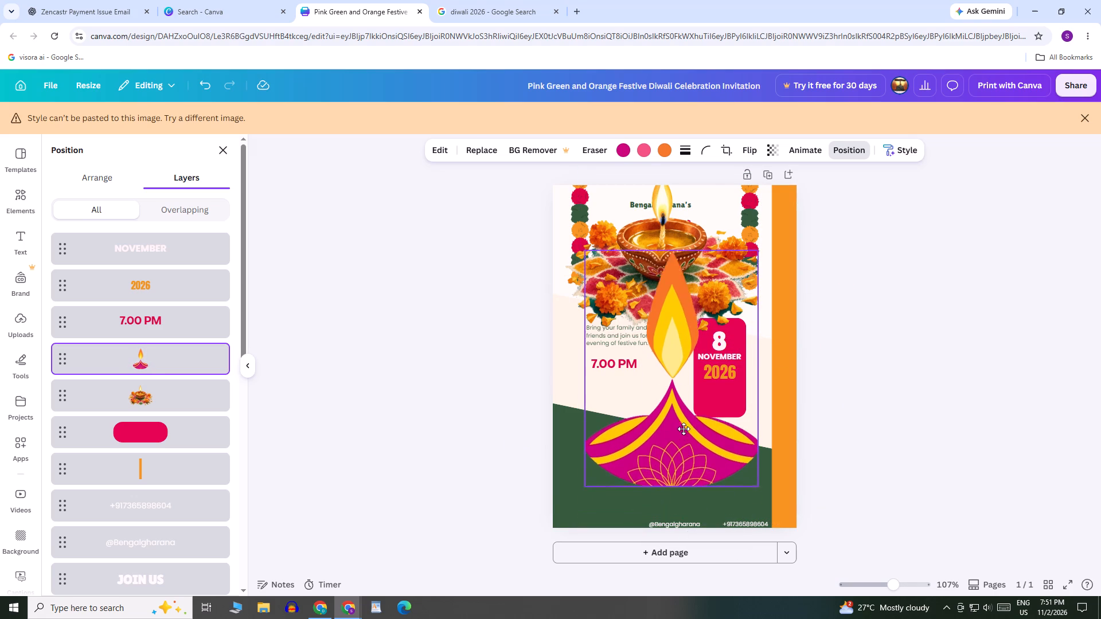
{"action": "left_click_drag", "start_coordinate": [684, 429], "coordinate": [683, 424]}
{"action": "left_click_drag", "start_coordinate": [676, 460], "coordinate": [667, 514]}
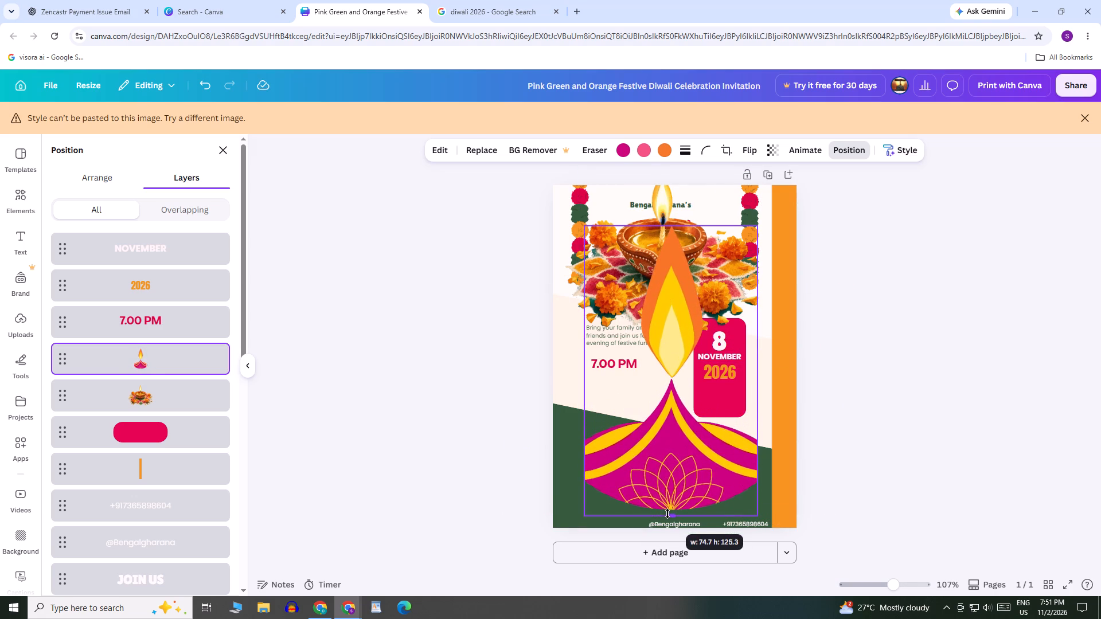
{"action": "left_click_drag", "start_coordinate": [667, 514], "coordinate": [666, 519]}
Scale the diya graphic down to about 44 by 75 mm and move it up between the 7.00 PM text and the date card.
{"action": "left_click_drag", "start_coordinate": [584, 225], "coordinate": [593, 319]}
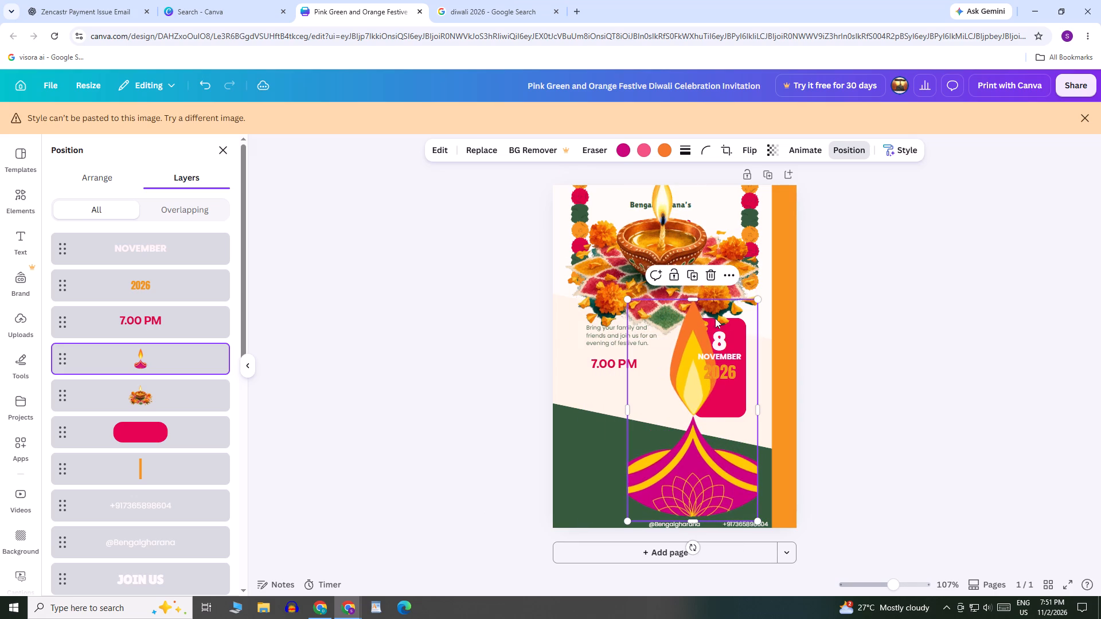
{"action": "left_click_drag", "start_coordinate": [758, 299], "coordinate": [707, 332]}
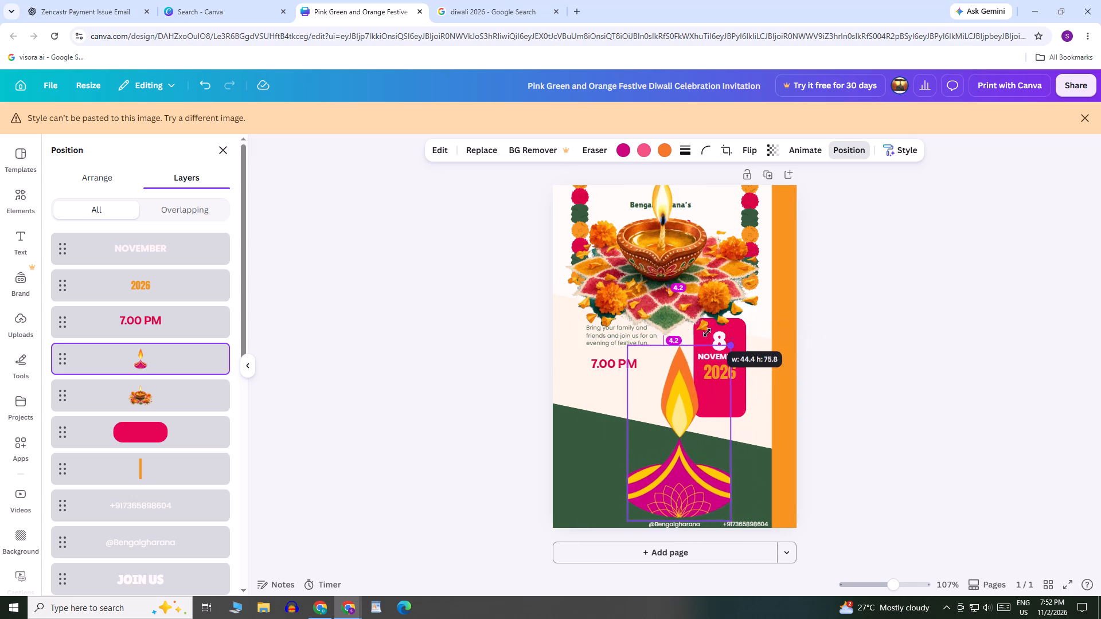
{"action": "left_click_drag", "start_coordinate": [707, 332], "coordinate": [706, 333]}
{"action": "left_click_drag", "start_coordinate": [667, 479], "coordinate": [656, 433]}
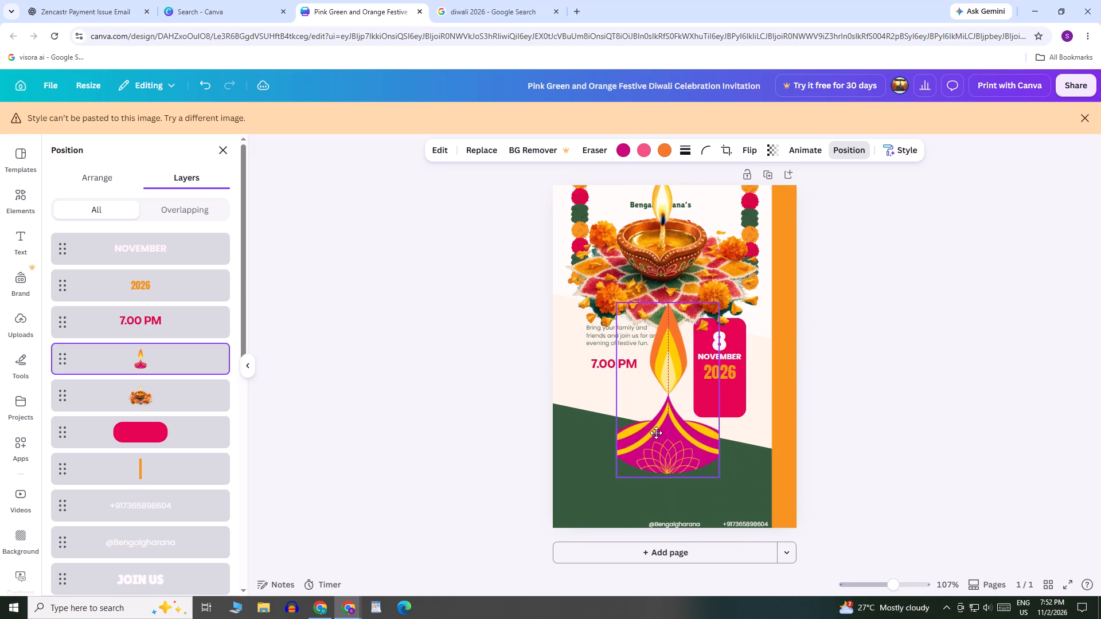
{"action": "left_click_drag", "start_coordinate": [656, 433], "coordinate": [656, 432]}
Delete the realistic diya and flower rangoli image covering the headings.
{"action": "left_click", "coordinate": [704, 231]}
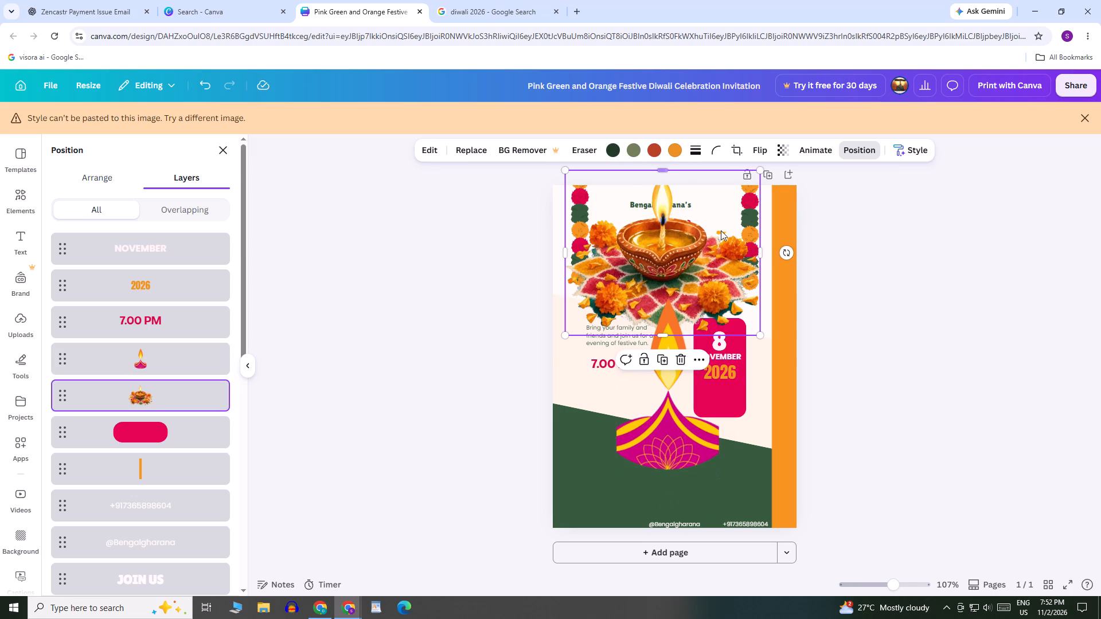
{"action": "left_click", "coordinate": [684, 358]}
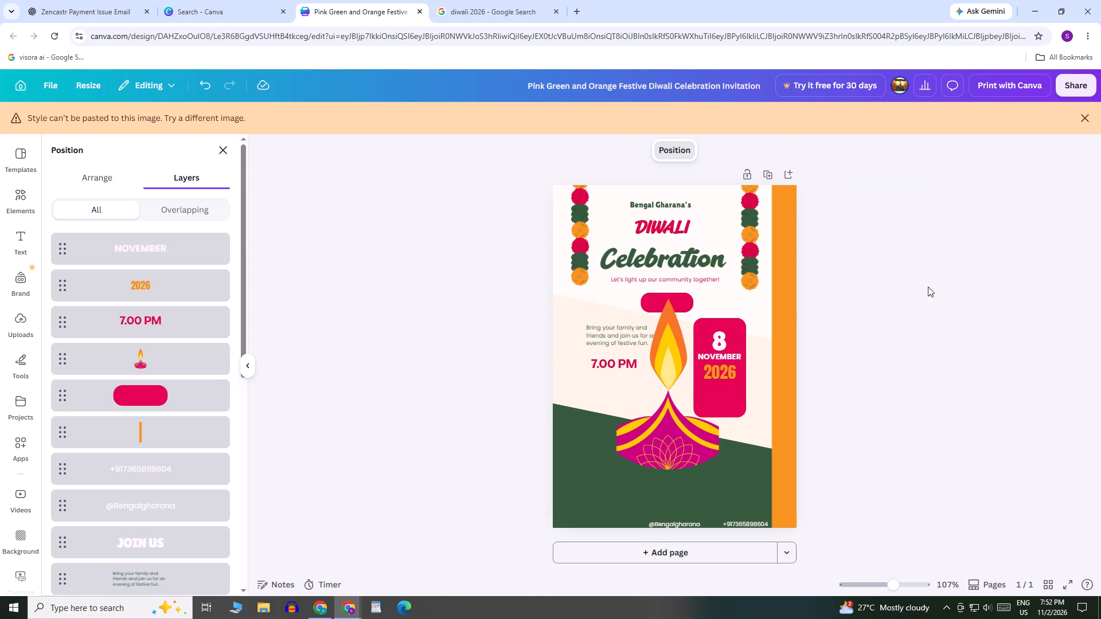
Delete the pink rounded badge above the diya flame.
{"action": "left_click", "coordinate": [688, 301]}
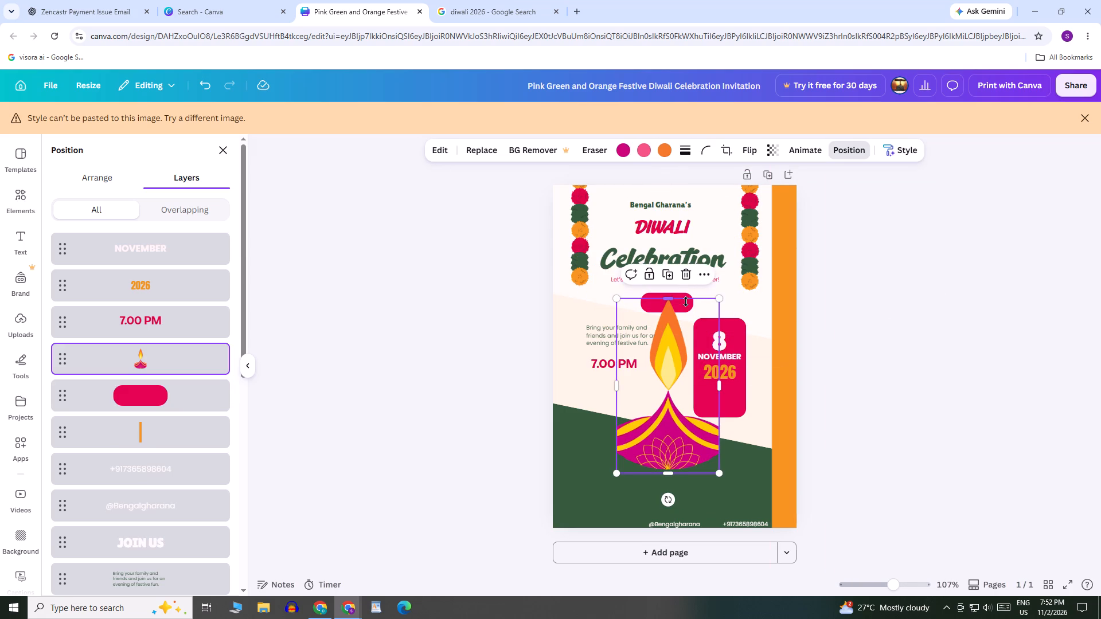
{"action": "left_click", "coordinate": [885, 302]}
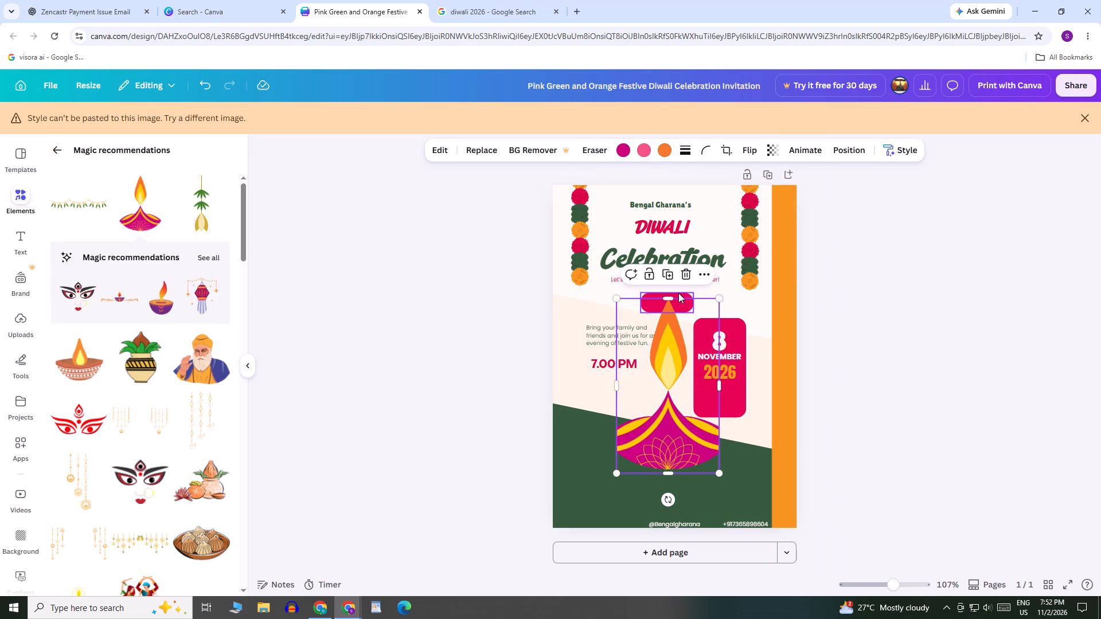
{"action": "left_click", "coordinate": [679, 293]}
{"action": "left_click", "coordinate": [690, 268]}
Move the diya graphic down to about 61 mm from the page top, clear of the JOIN US text area.
{"action": "left_click_drag", "start_coordinate": [683, 421], "coordinate": [684, 448]}
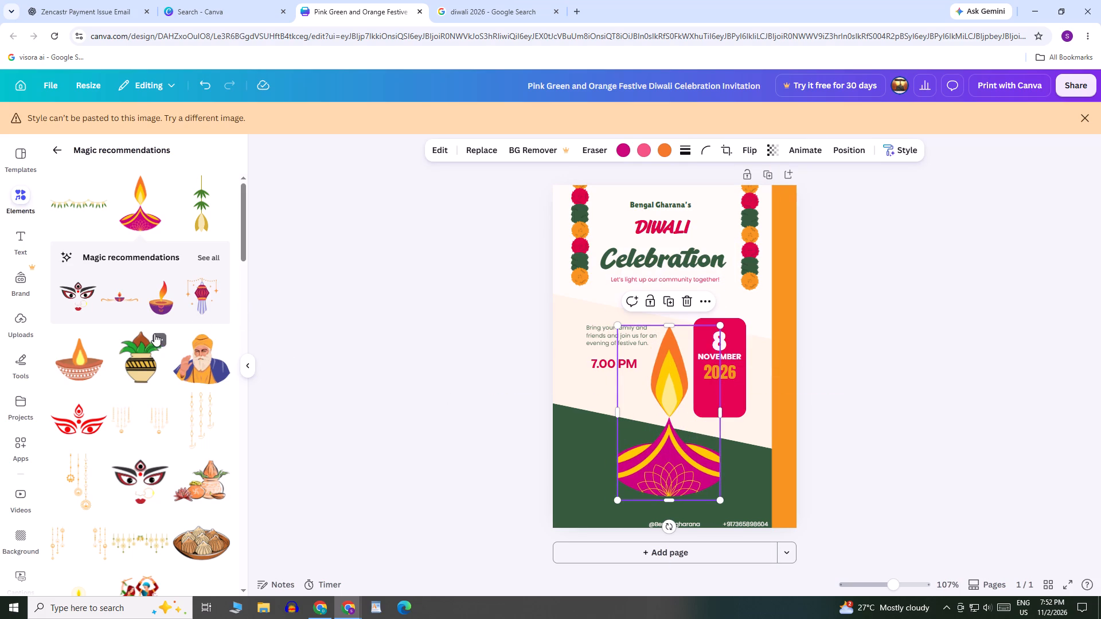
Add the black location pin with a ring base from the recommended graphics and recolor it vivid pink (#e50253).
{"action": "scroll", "coordinate": [154, 334], "scroll_direction": "down", "scroll_amount": 18}
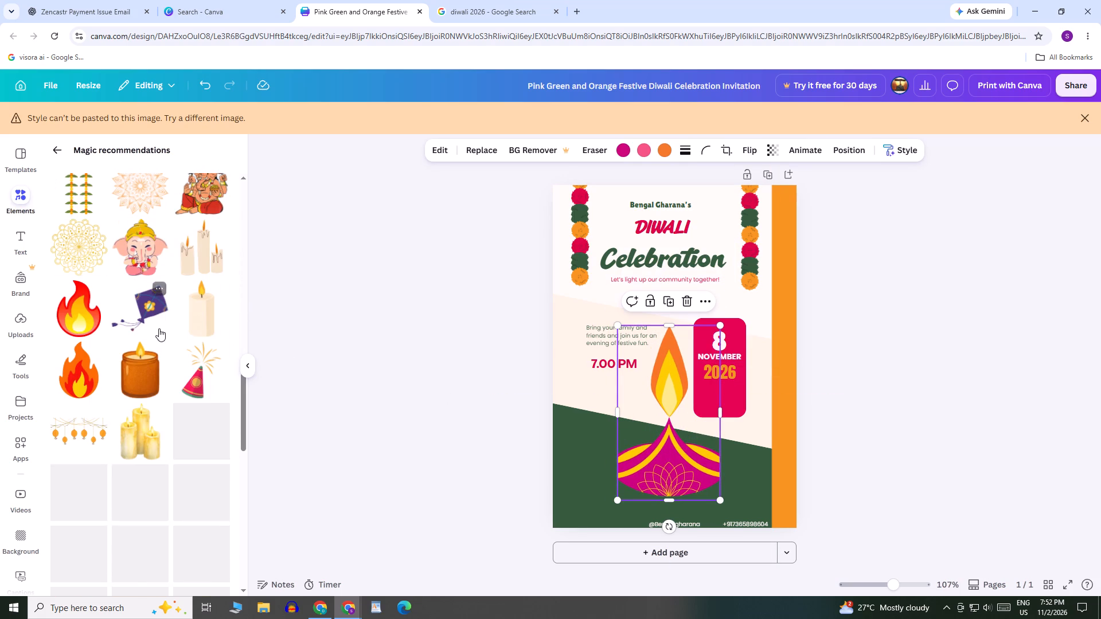
{"action": "scroll", "coordinate": [164, 326], "scroll_direction": "down", "scroll_amount": 9}
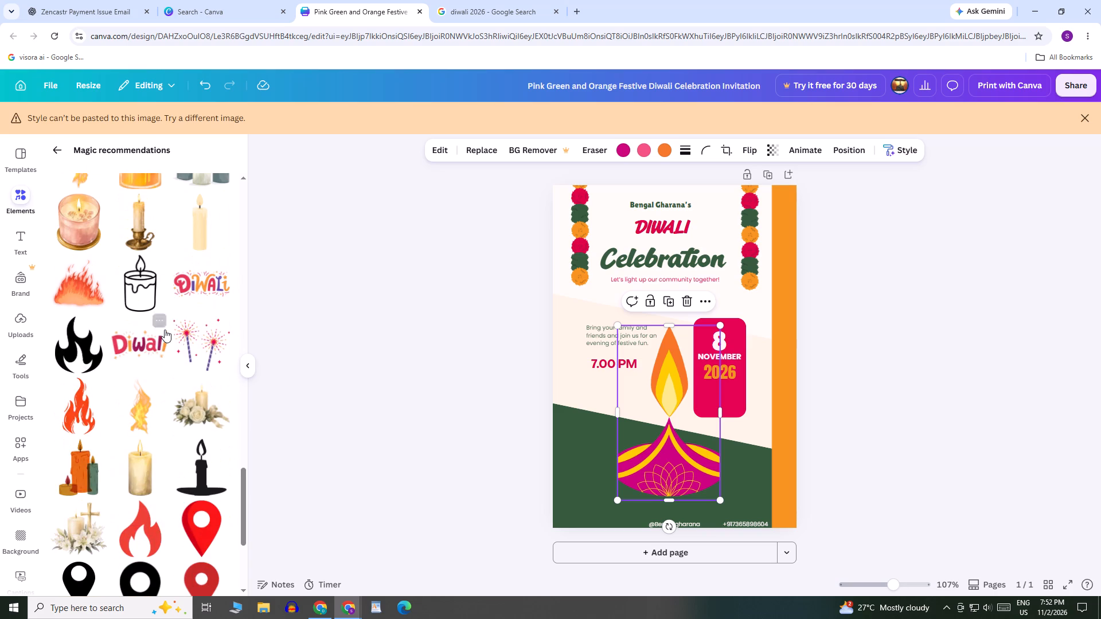
{"action": "scroll", "coordinate": [165, 330], "scroll_direction": "down", "scroll_amount": 1}
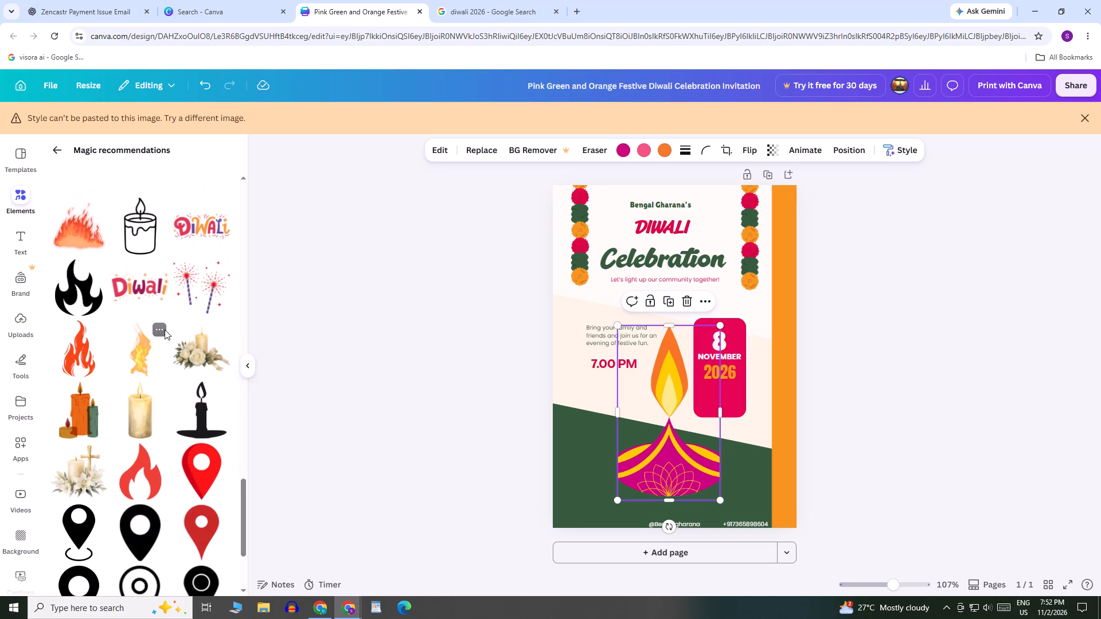
{"action": "scroll", "coordinate": [165, 330], "scroll_direction": "down", "scroll_amount": 3}
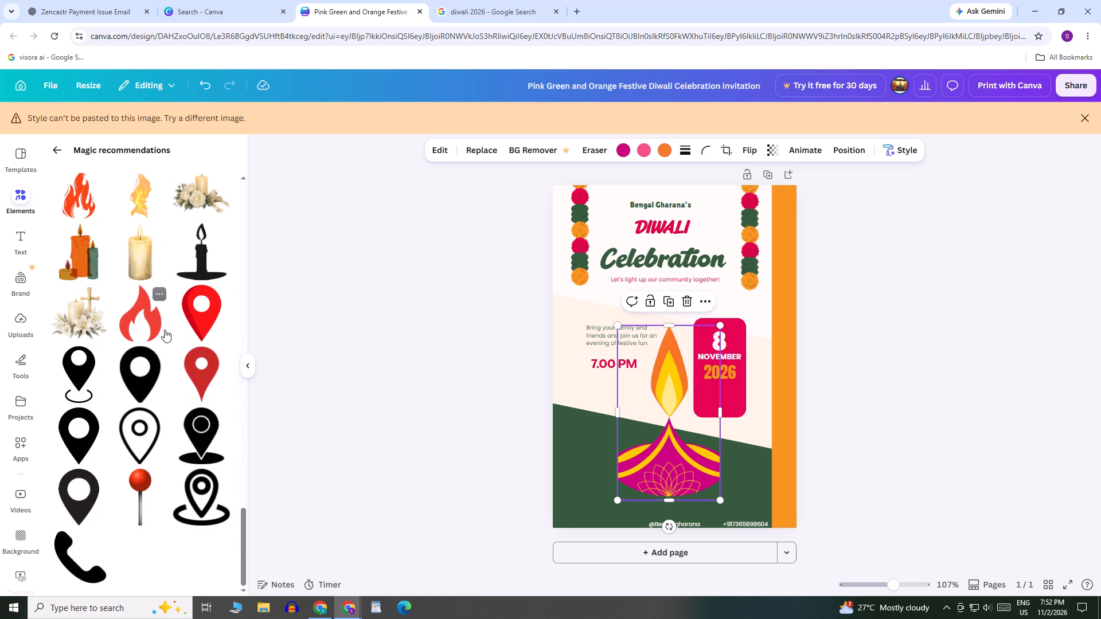
{"action": "scroll", "coordinate": [165, 330], "scroll_direction": "down", "scroll_amount": 1}
{"action": "left_click", "coordinate": [82, 374]}
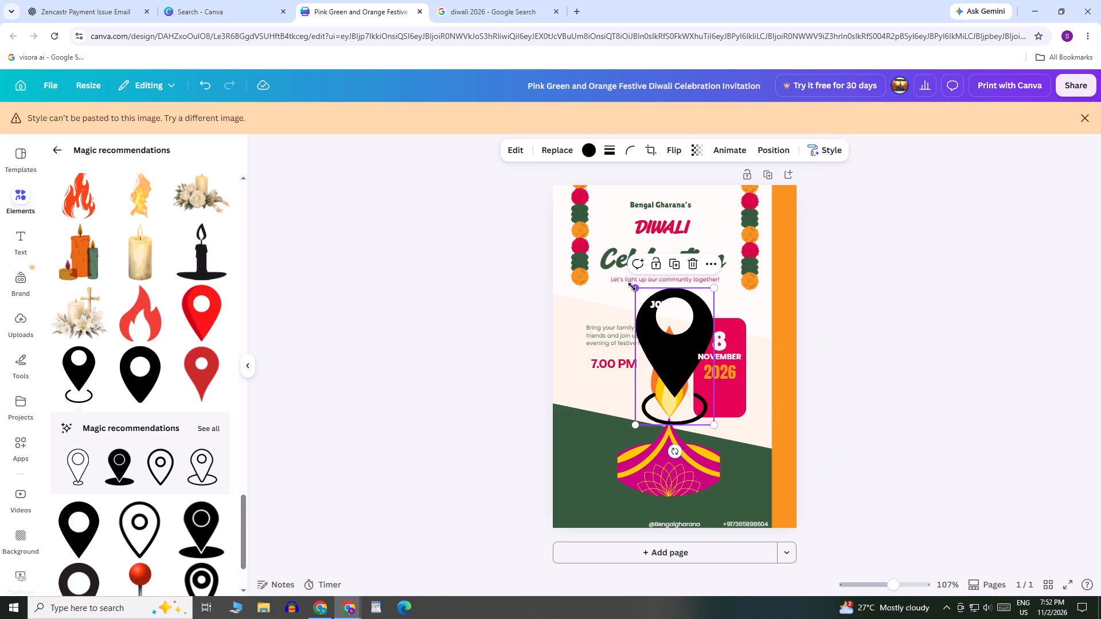
{"action": "left_click", "coordinate": [594, 146]}
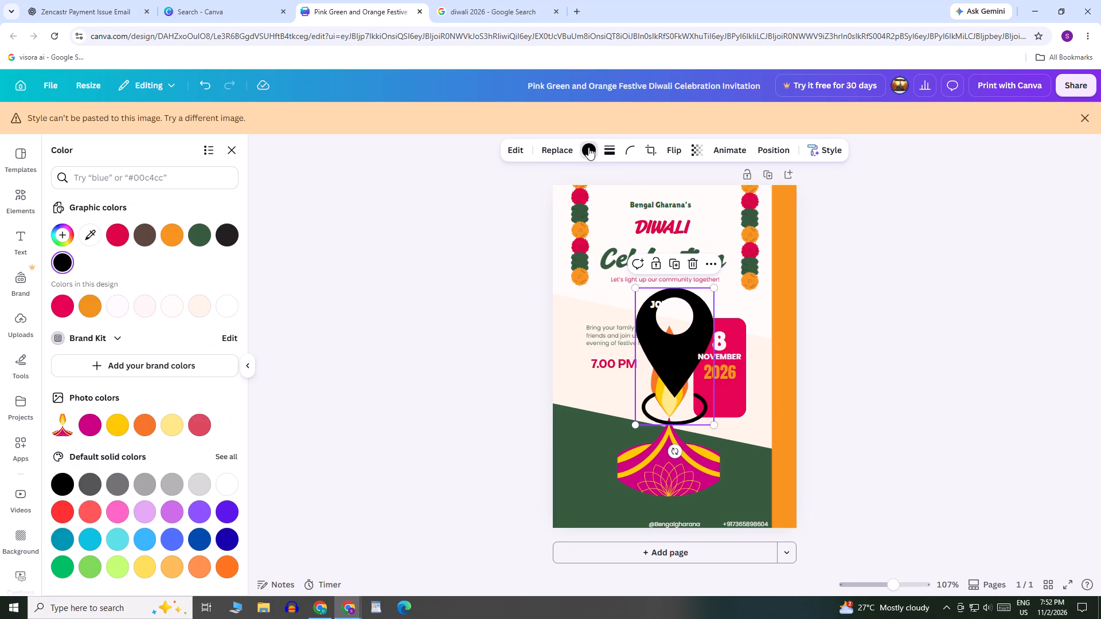
{"action": "left_click", "coordinate": [67, 305]}
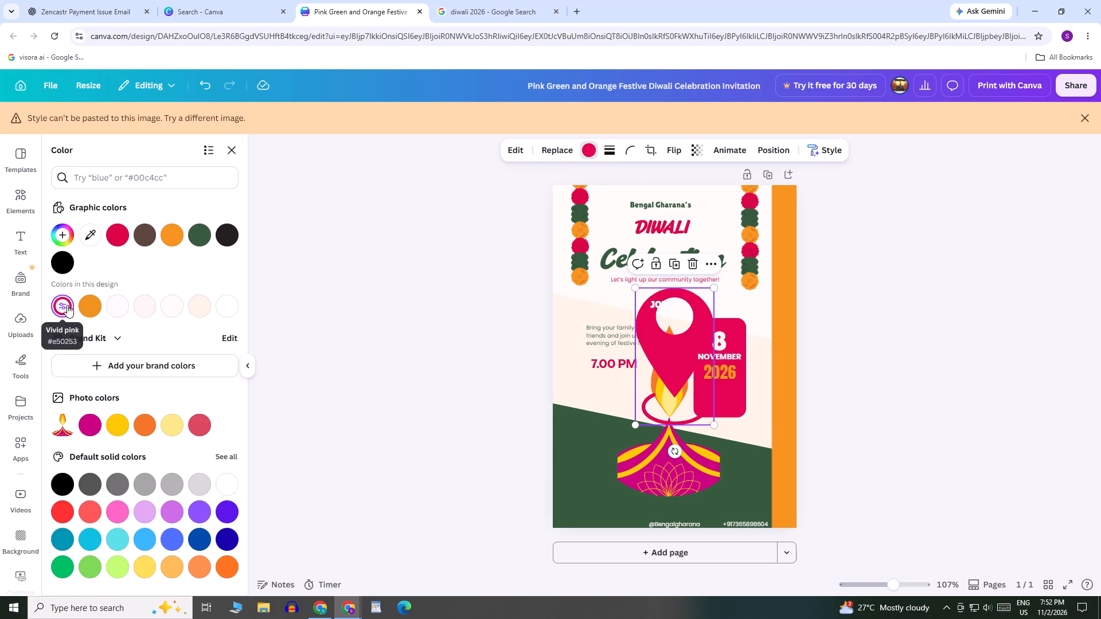
Shrink the location pin to a small icon and place it at the left edge of the green area, beside the diya.
{"action": "left_click_drag", "start_coordinate": [636, 286], "coordinate": [681, 342]}
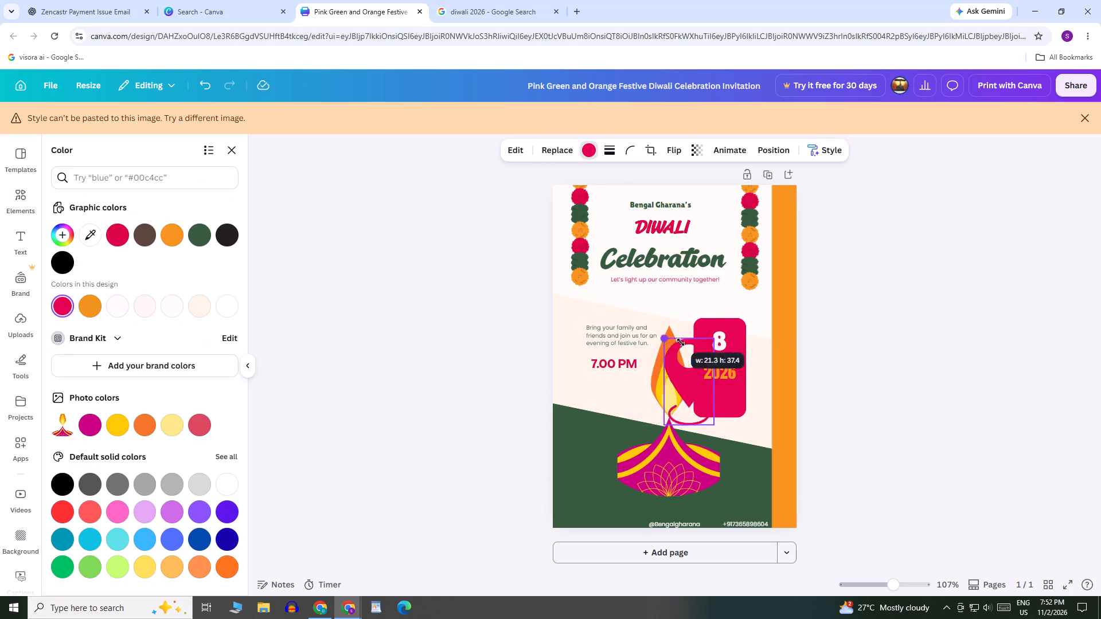
{"action": "left_click_drag", "start_coordinate": [681, 342], "coordinate": [701, 391]}
{"action": "left_click_drag", "start_coordinate": [708, 410], "coordinate": [575, 445]}
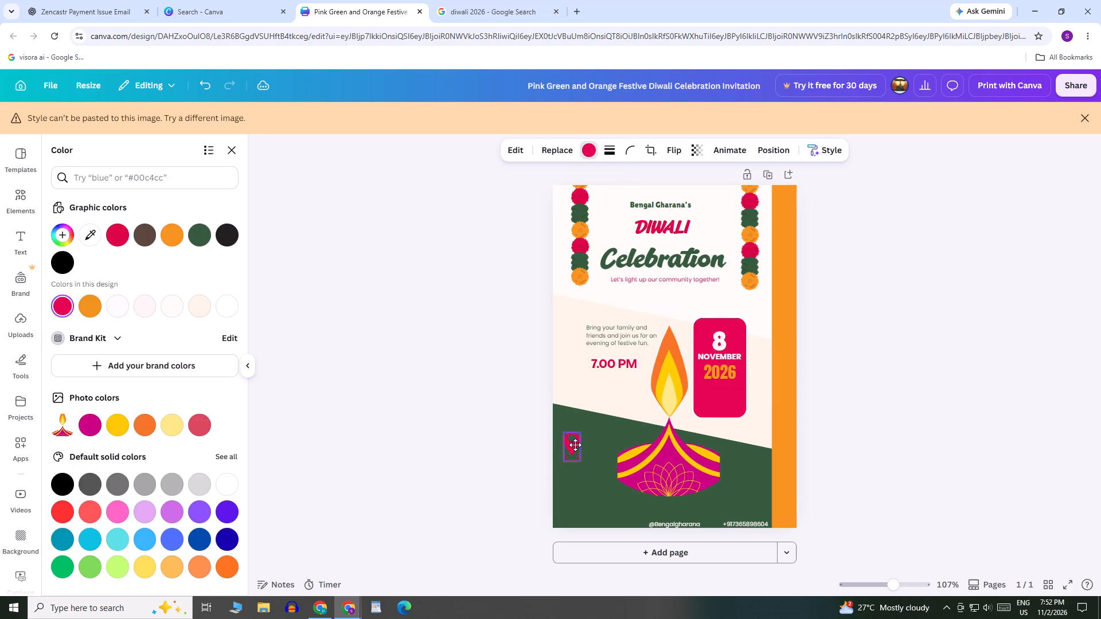
{"action": "left_click_drag", "start_coordinate": [575, 445], "coordinate": [567, 431]}
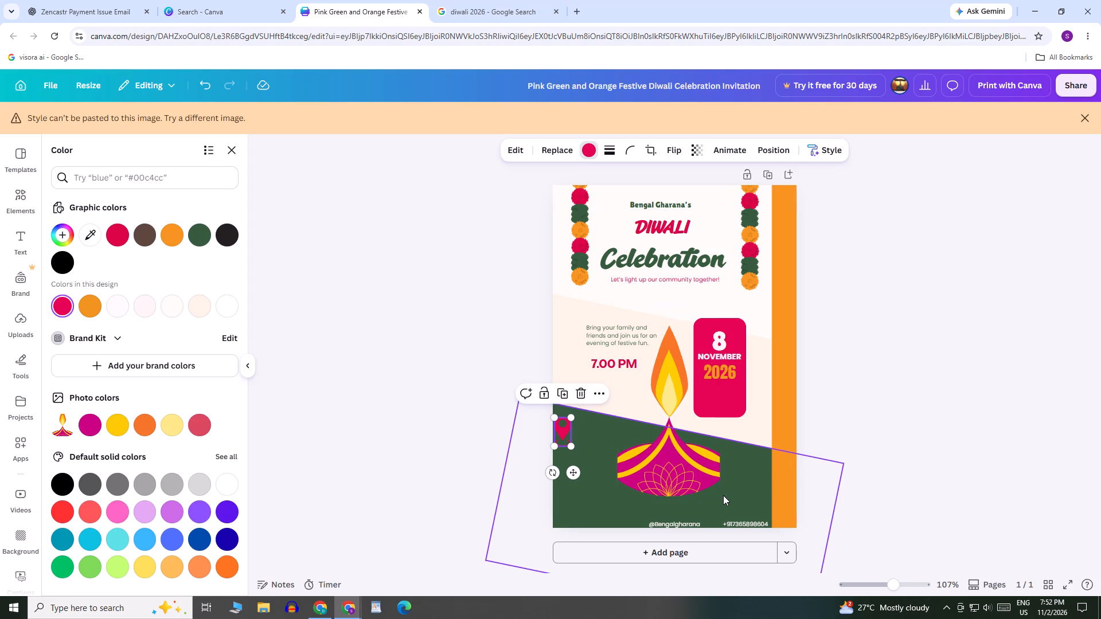
Nudge the diya graphic down to about X 29 mm, Y 66 mm, just above the footer contacts.
{"action": "left_click", "coordinate": [669, 445]}
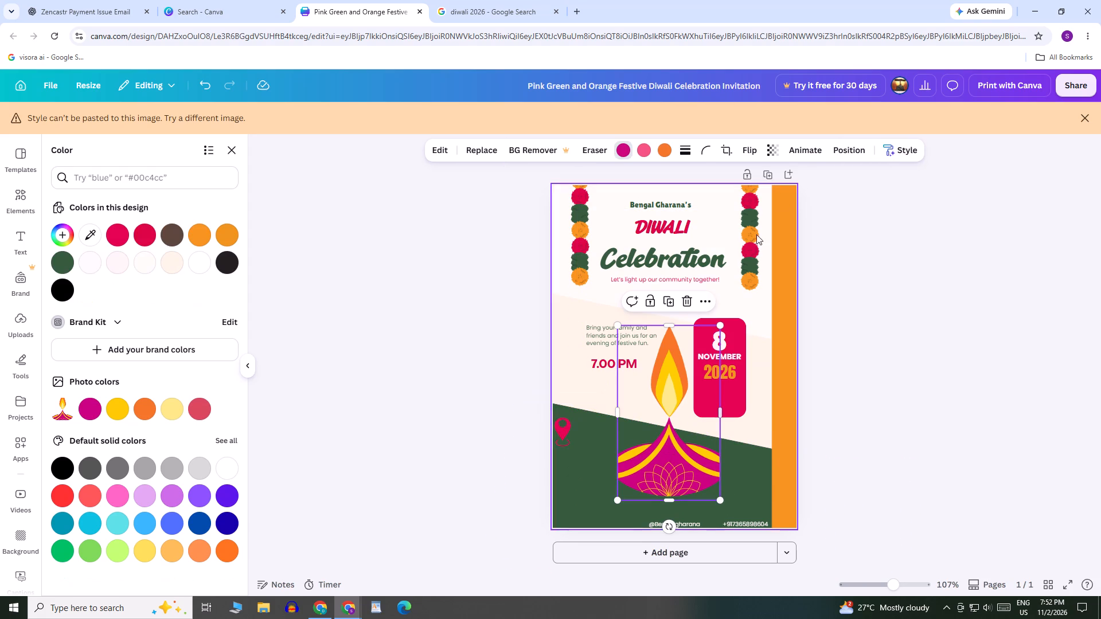
{"action": "left_click", "coordinate": [848, 142]}
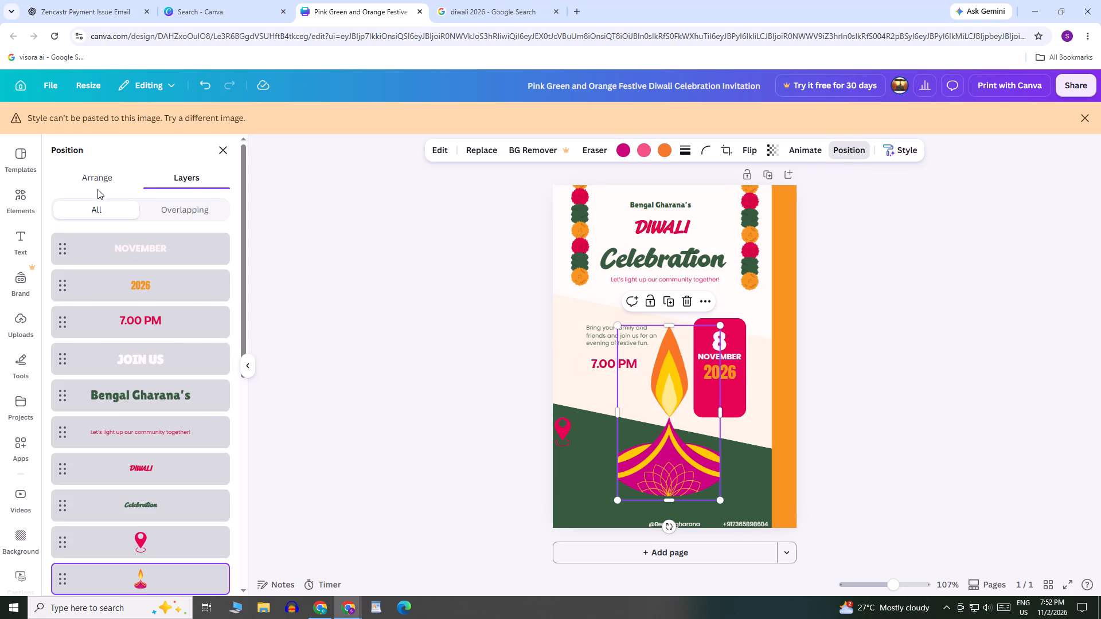
{"action": "left_click", "coordinate": [90, 180]}
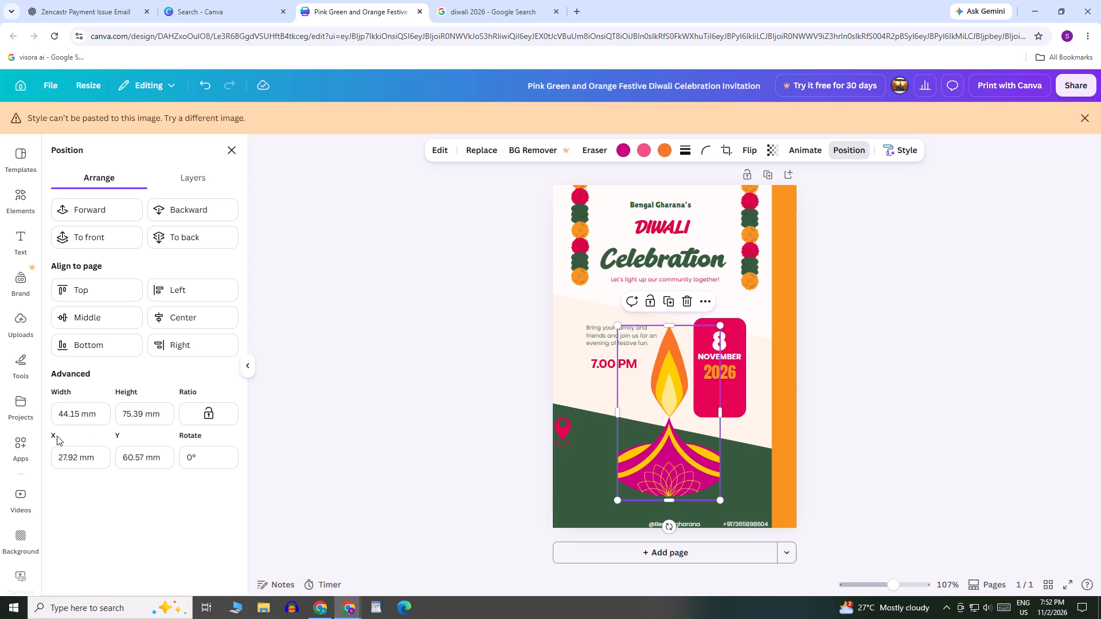
{"action": "scroll", "coordinate": [79, 429], "scroll_direction": "down", "scroll_amount": 3}
{"action": "scroll", "coordinate": [713, 414], "scroll_direction": "down", "scroll_amount": 3}
{"action": "scroll", "coordinate": [713, 414], "scroll_direction": "up", "scroll_amount": 1}
{"action": "left_click_drag", "start_coordinate": [665, 448], "coordinate": [668, 461]}
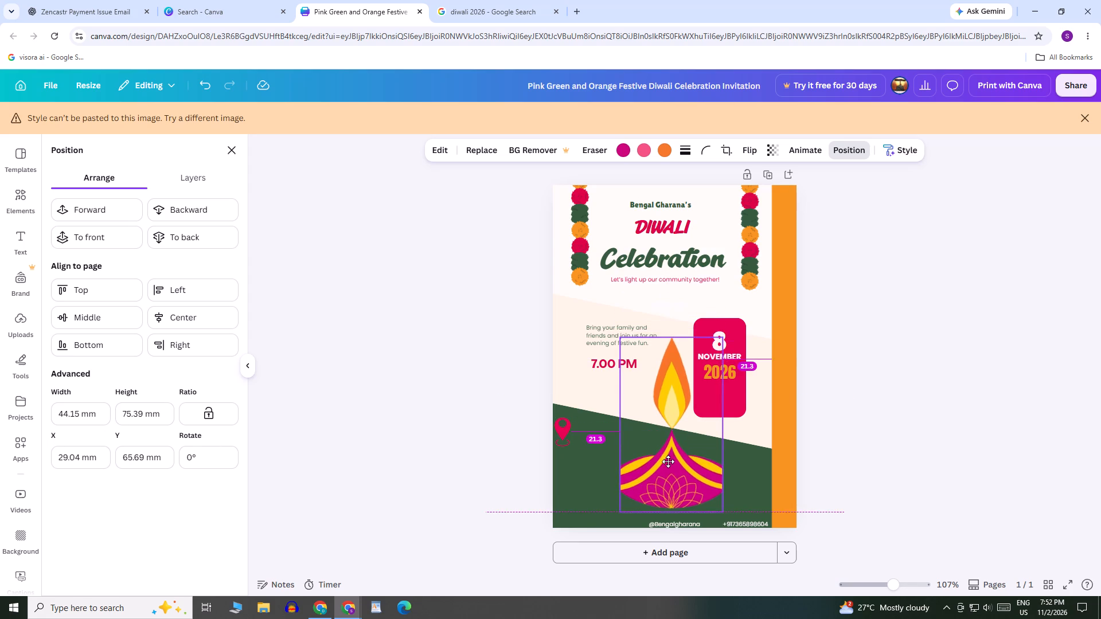
{"action": "left_click_drag", "start_coordinate": [668, 461], "coordinate": [670, 456]}
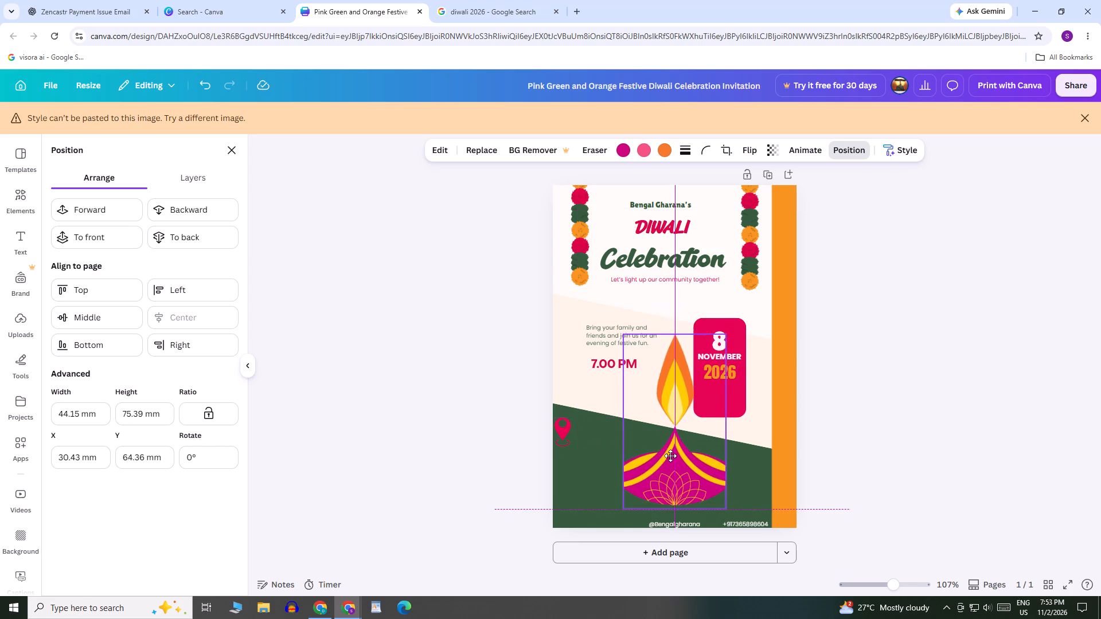
{"action": "left_click_drag", "start_coordinate": [670, 456], "coordinate": [668, 460]}
{"action": "left_click", "coordinate": [915, 412]}
{"action": "left_click", "coordinate": [878, 391]}
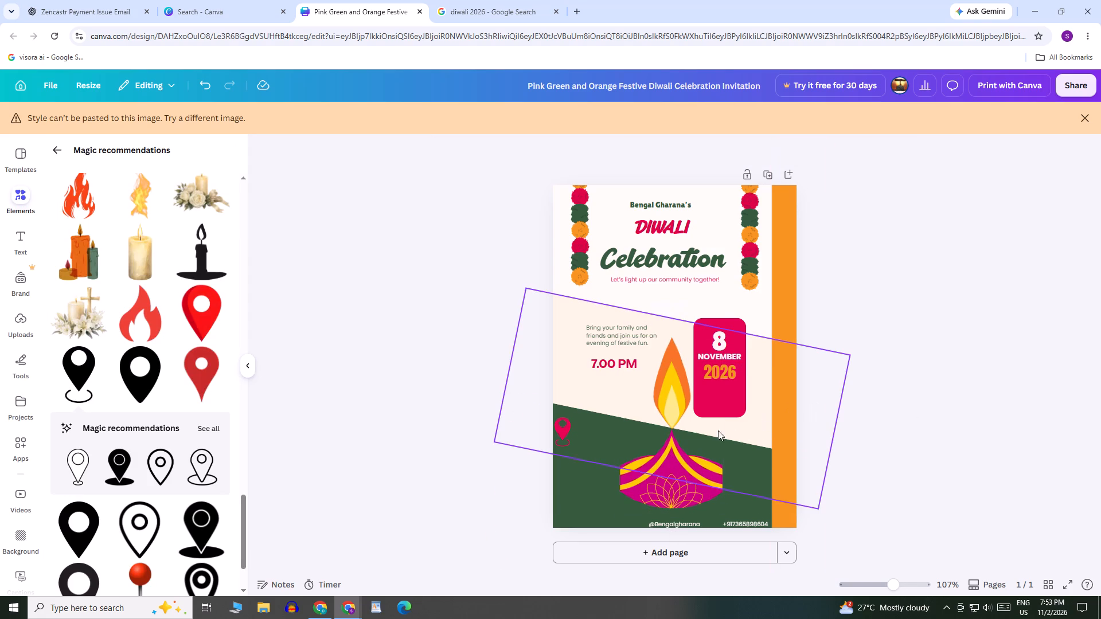
Browse the recommended graphics for another element suited to the green area.
{"action": "left_click", "coordinate": [589, 434]}
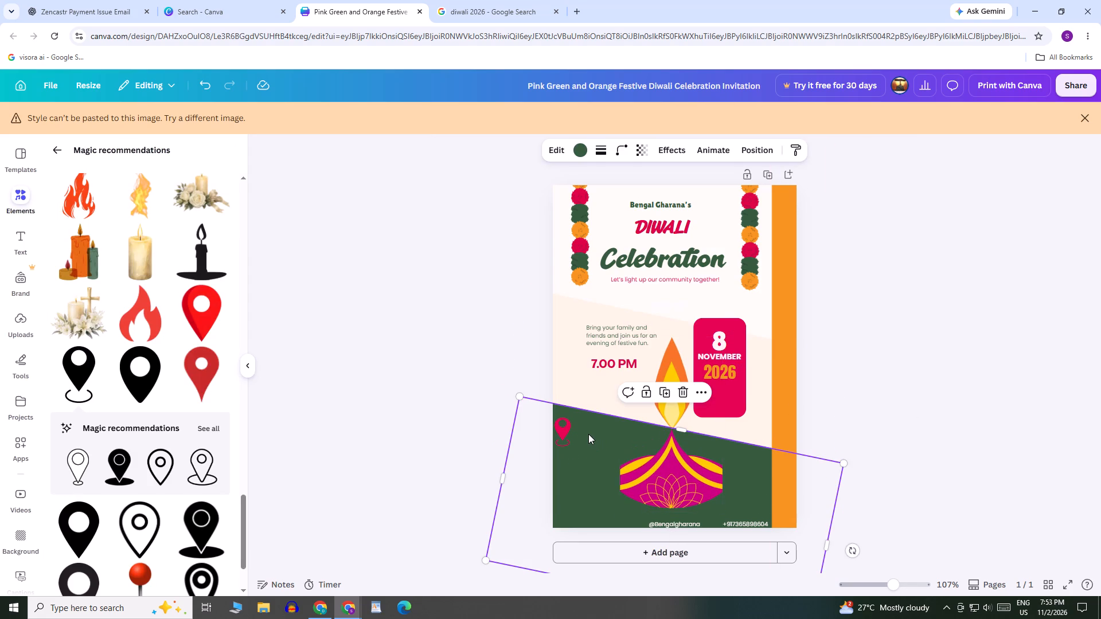
{"action": "scroll", "coordinate": [168, 369], "scroll_direction": "down", "scroll_amount": 8}
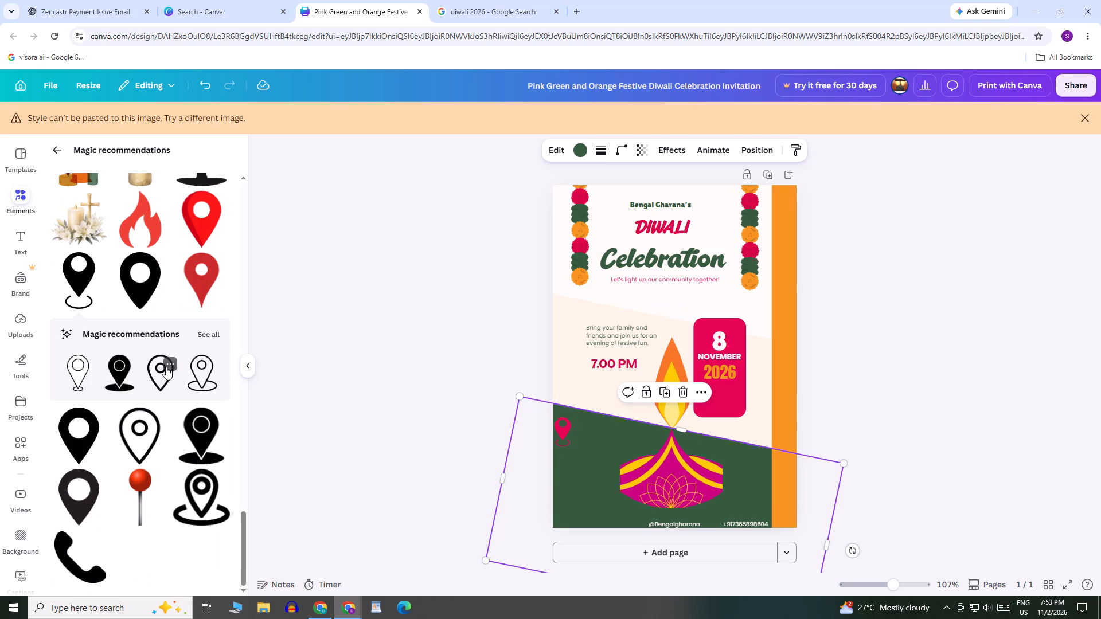
{"action": "scroll", "coordinate": [166, 367], "scroll_direction": "up", "scroll_amount": 11}
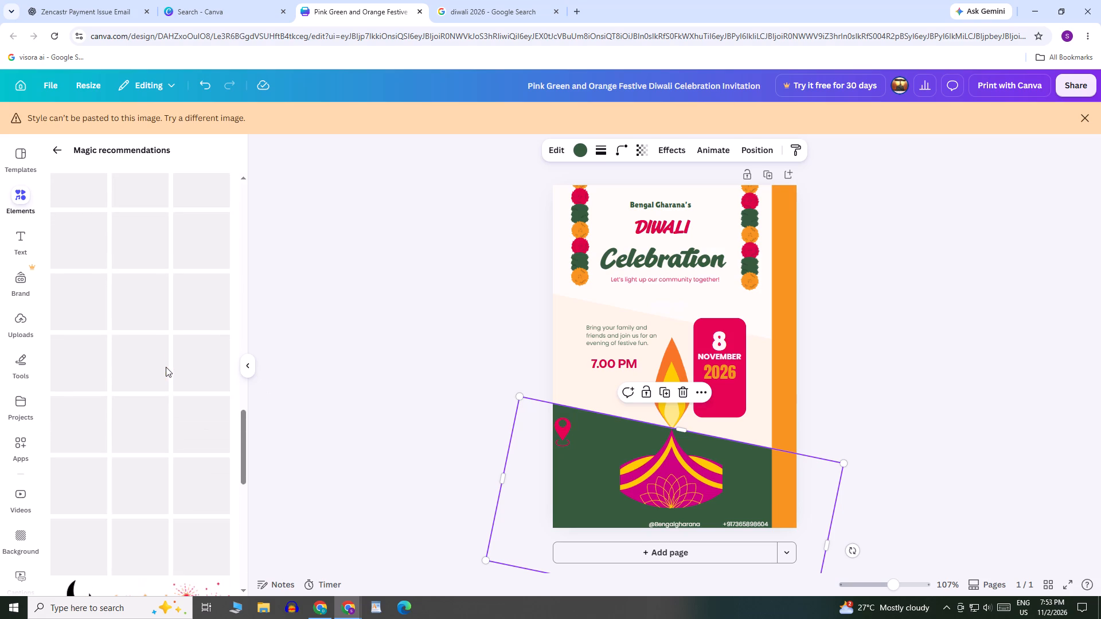
{"action": "scroll", "coordinate": [166, 367], "scroll_direction": "up", "scroll_amount": 12}
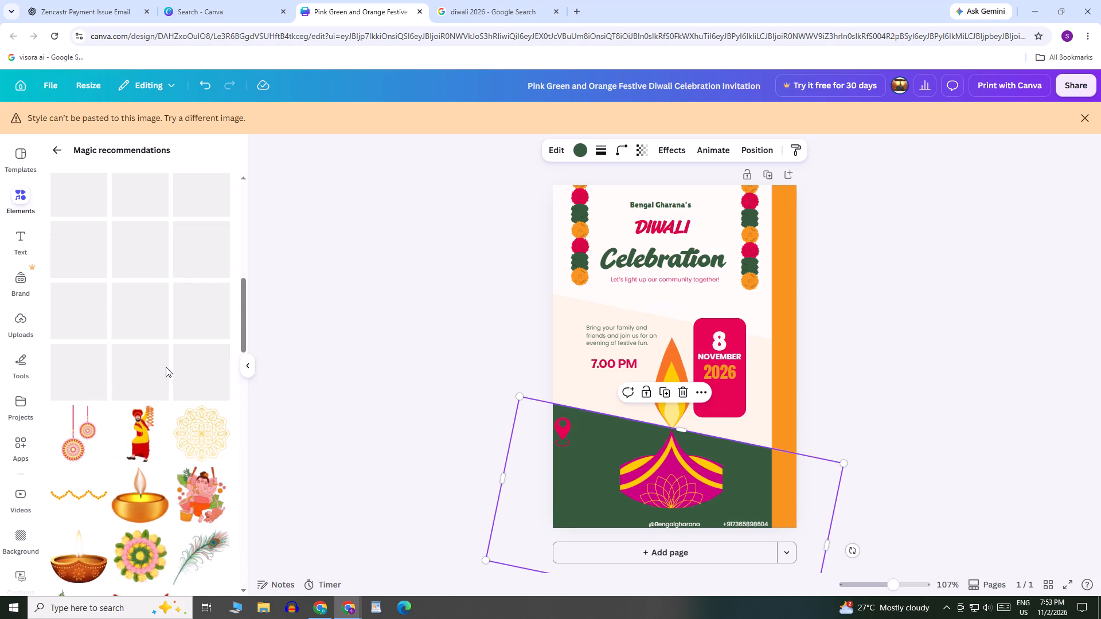
{"action": "scroll", "coordinate": [166, 367], "scroll_direction": "up", "scroll_amount": 14}
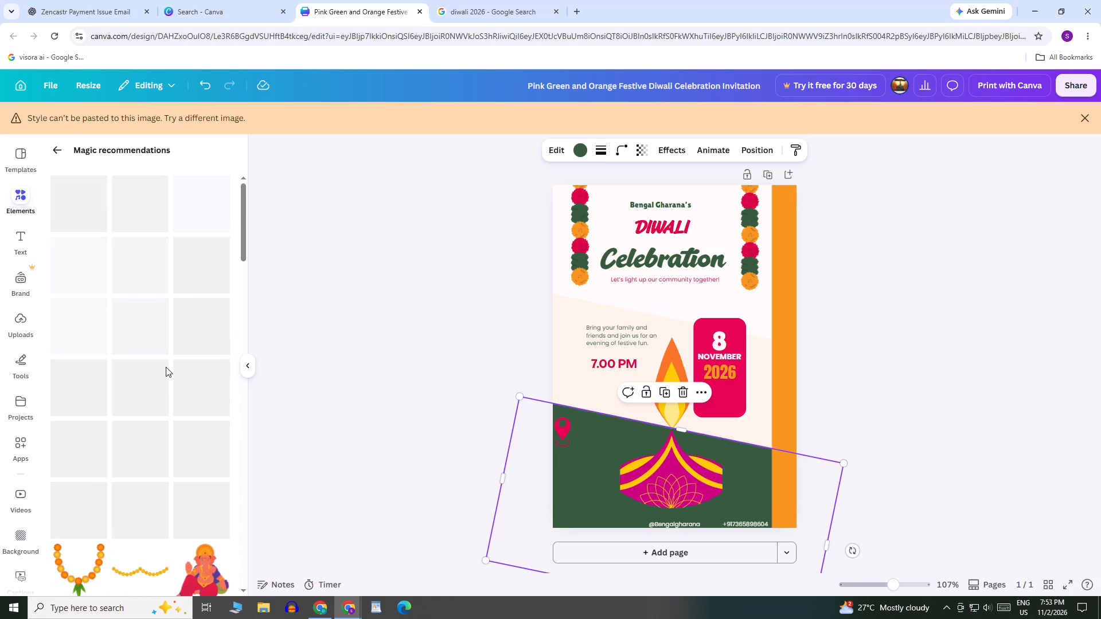
{"action": "scroll", "coordinate": [166, 367], "scroll_direction": "up", "scroll_amount": 9}
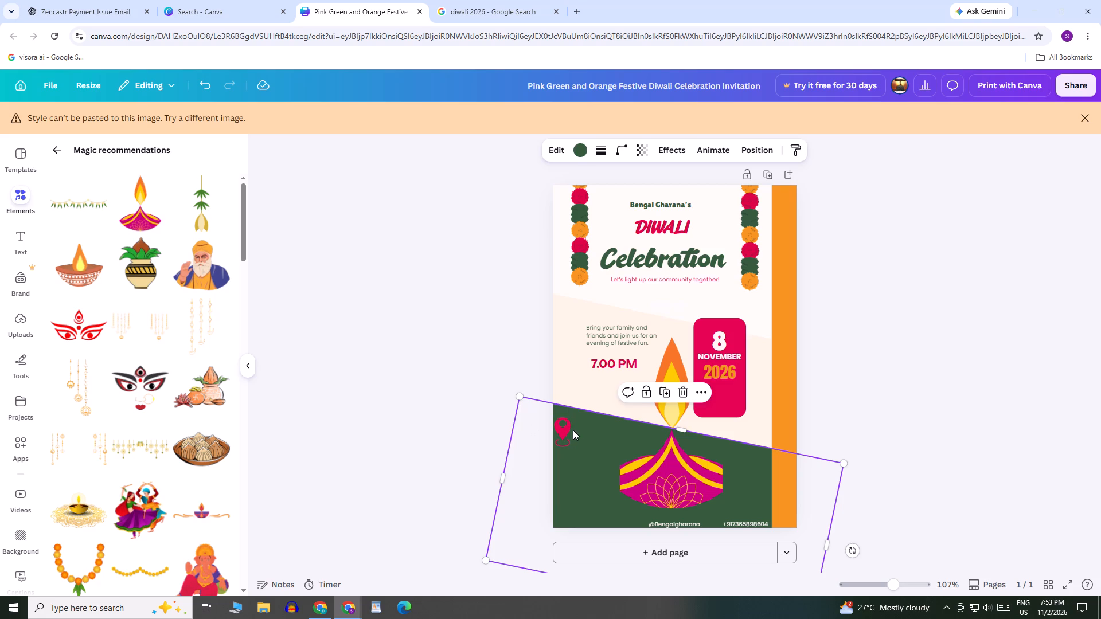
Look through the replacement shapes available for the green background shape.
{"action": "left_click", "coordinate": [573, 430]}
{"action": "left_click", "coordinate": [395, 151]}
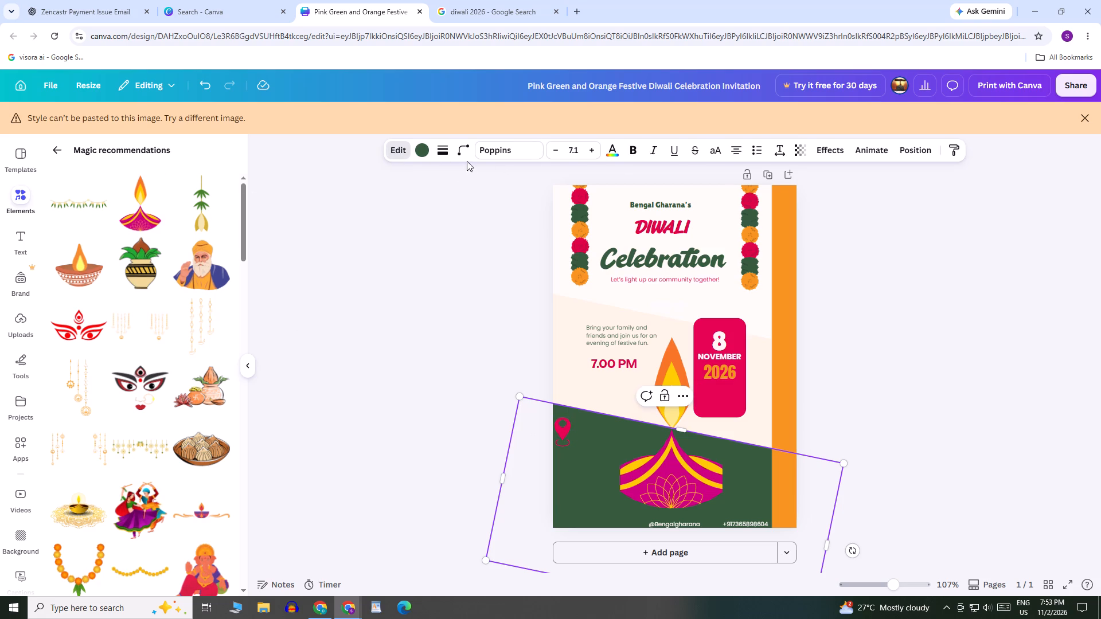
{"action": "scroll", "coordinate": [184, 330], "scroll_direction": "down", "scroll_amount": 1}
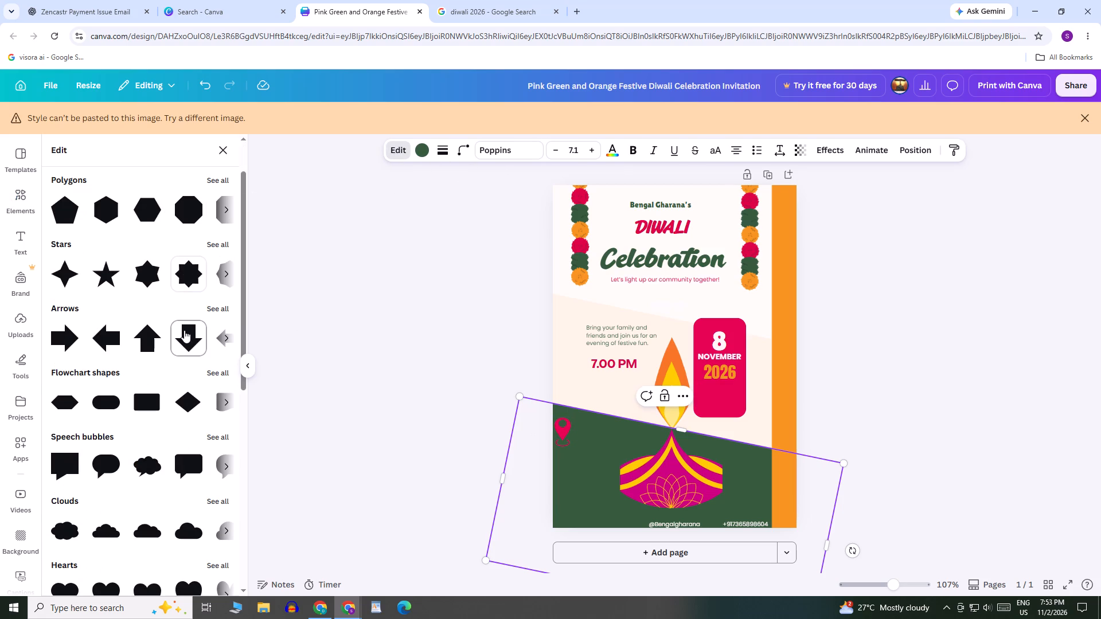
{"action": "scroll", "coordinate": [184, 330], "scroll_direction": "down", "scroll_amount": 4}
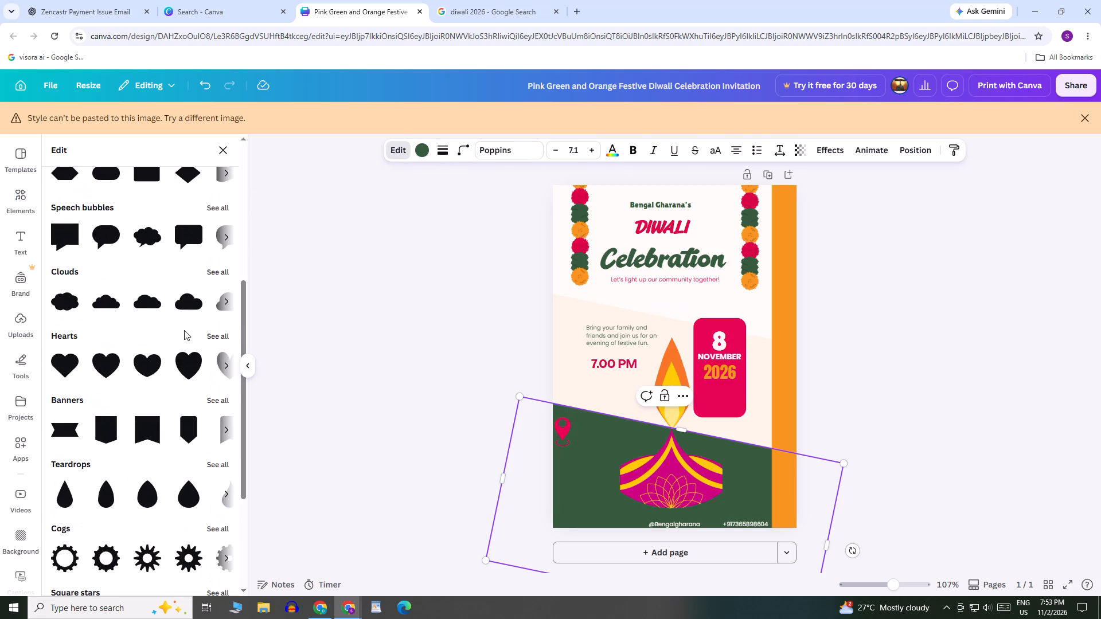
{"action": "scroll", "coordinate": [184, 330], "scroll_direction": "down", "scroll_amount": 6}
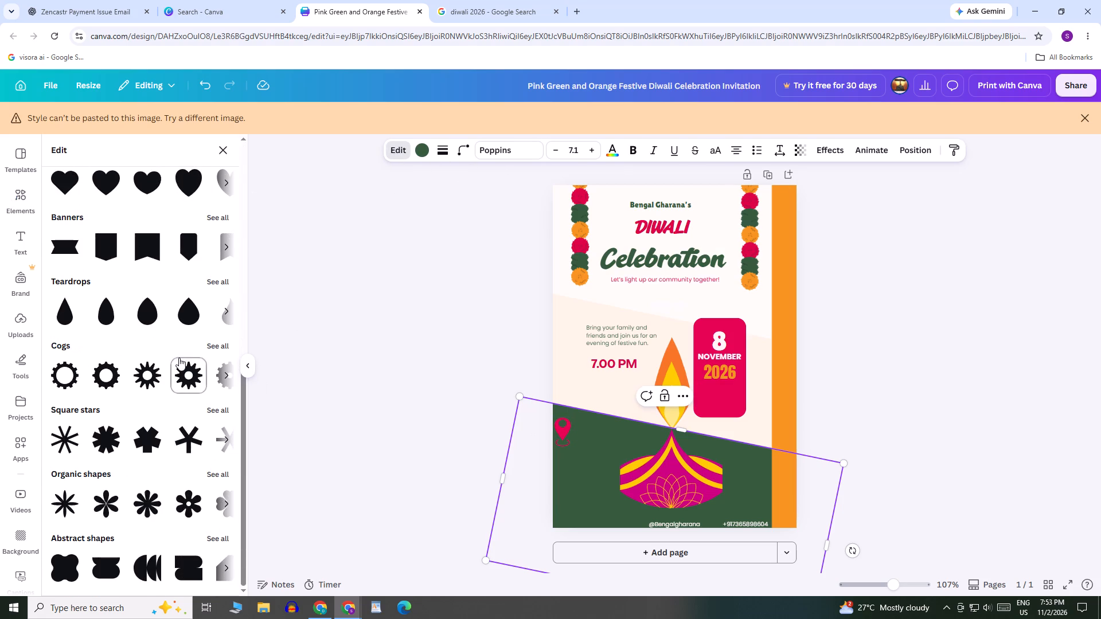
{"action": "scroll", "coordinate": [179, 358], "scroll_direction": "up", "scroll_amount": 13}
Add a text box to the invitation reading "Diamond Harbour".
{"action": "left_click", "coordinate": [21, 245]}
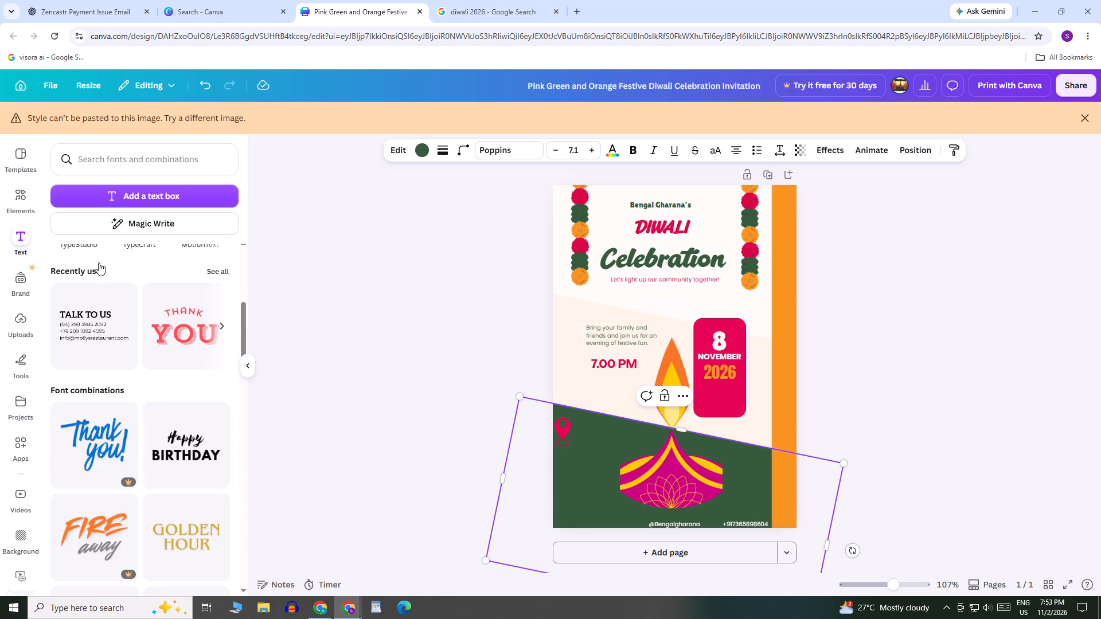
{"action": "left_click", "coordinate": [183, 195]}
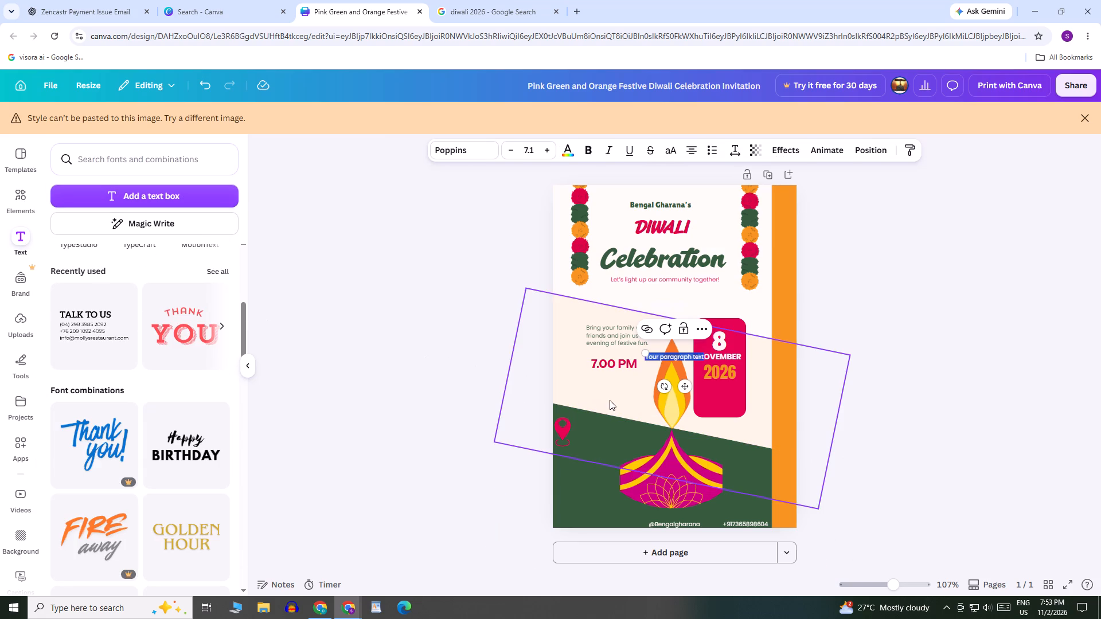
{"action": "left_click", "coordinate": [669, 358]}
{"action": "key", "text": "ctrl+a"}
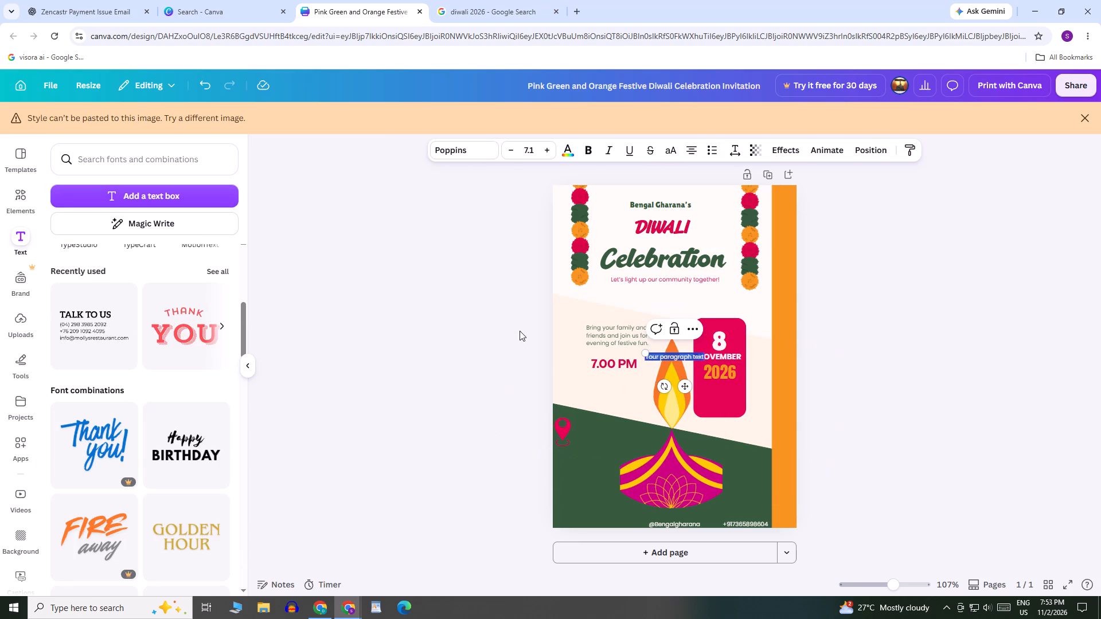
{"action": "key", "text": "BackSpace"}
{"action": "type", "text": "Diamond Harbour"}
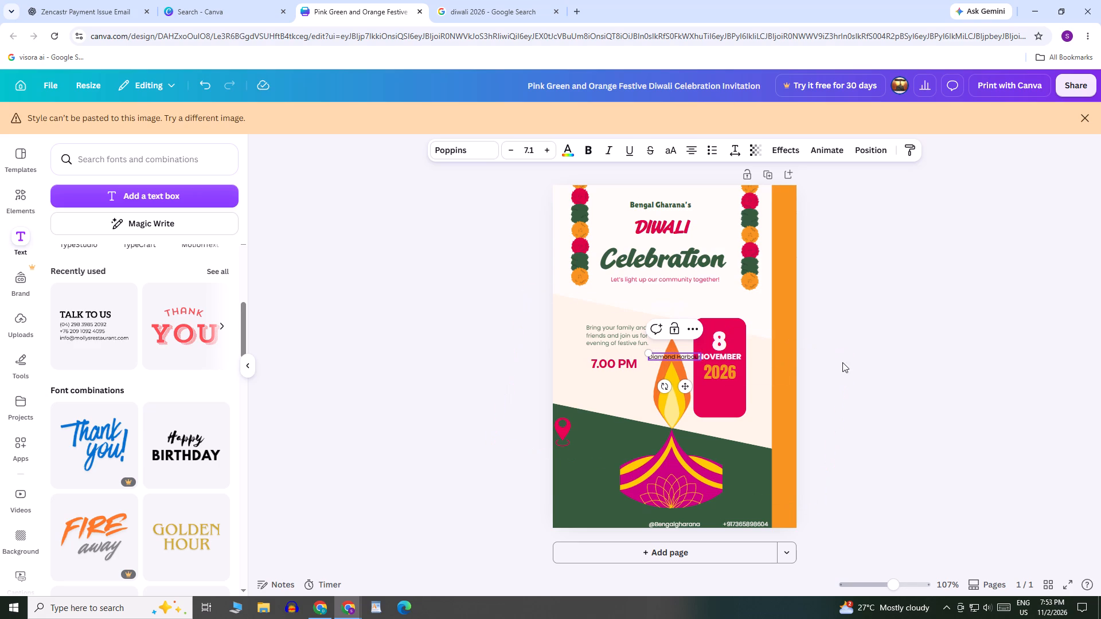
Set the Diamond Harbour text in League Spartan at size 8.1.
{"action": "left_click", "coordinate": [488, 156]}
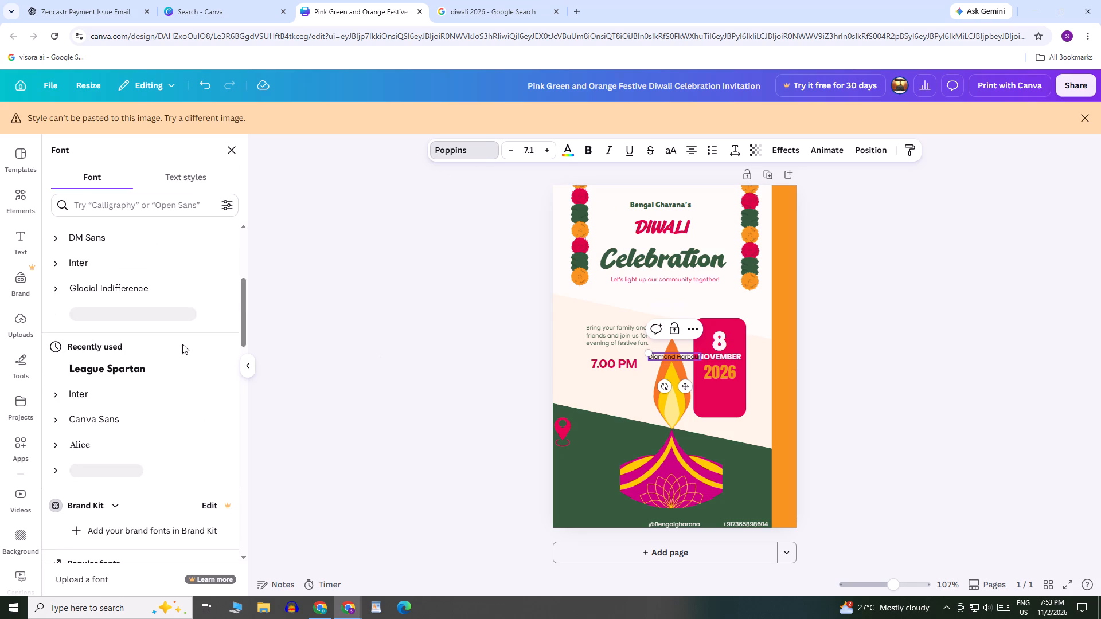
{"action": "left_click", "coordinate": [143, 374]}
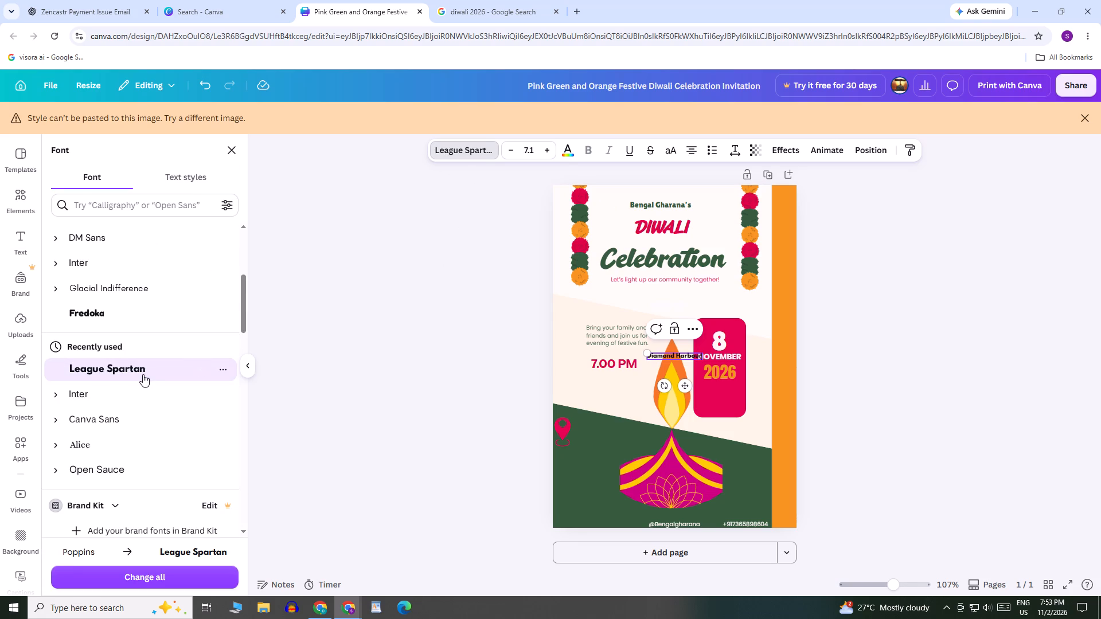
{"action": "left_click", "coordinate": [514, 152]}
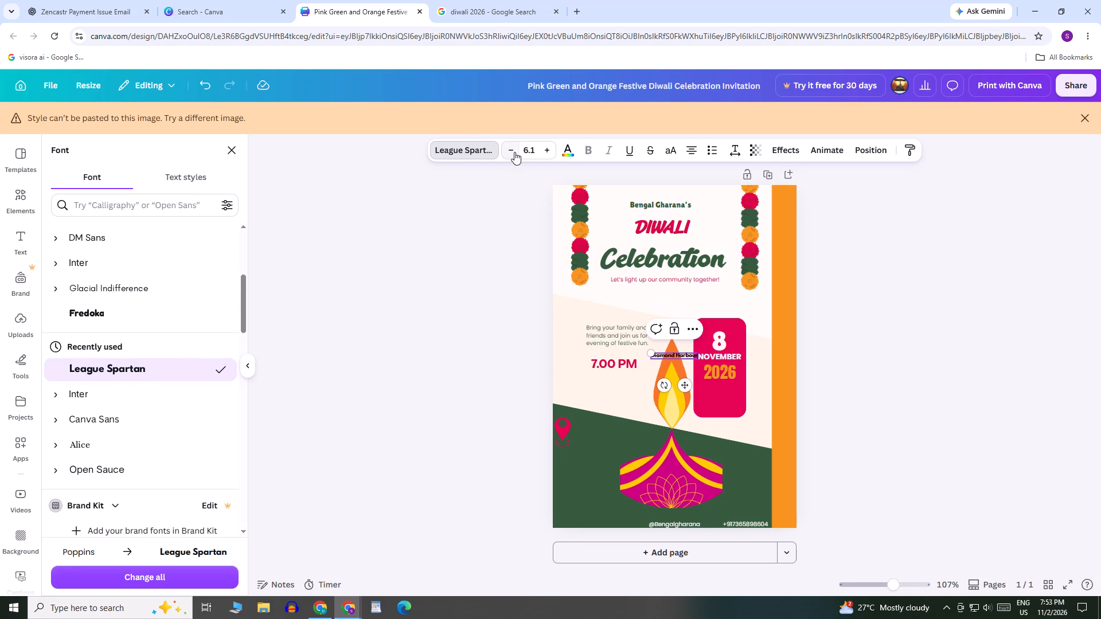
{"action": "left_click", "coordinate": [550, 149]}
{"action": "left_click", "coordinate": [550, 149]}
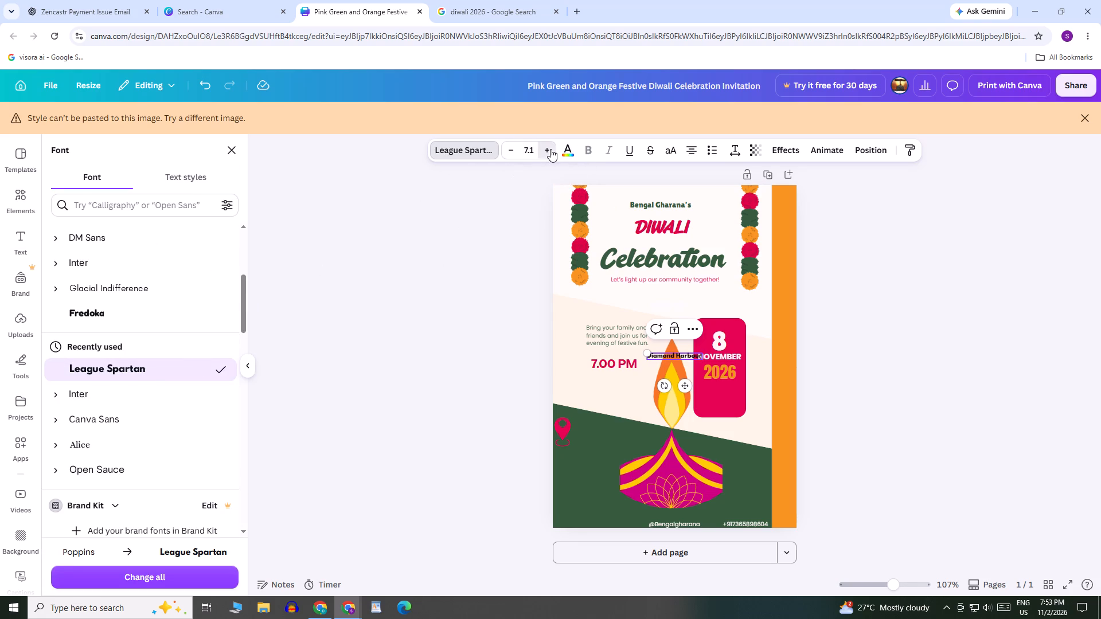
{"action": "left_click", "coordinate": [946, 376]}
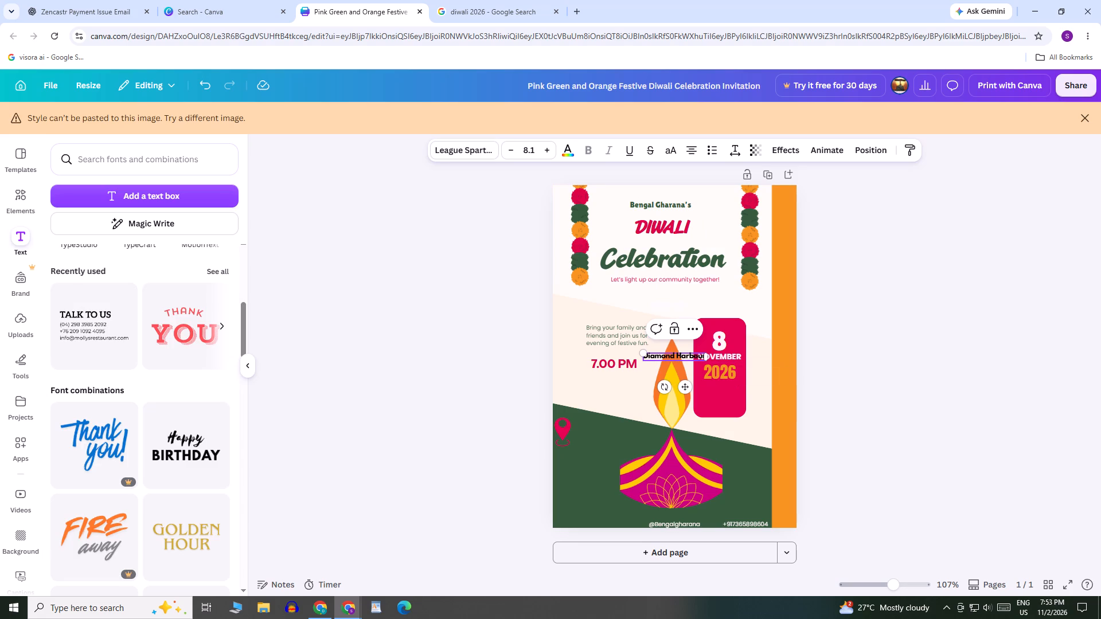
Move the Diamond Harbour text into the green area, directly beside the pink location pin.
{"action": "left_click", "coordinate": [734, 287]}
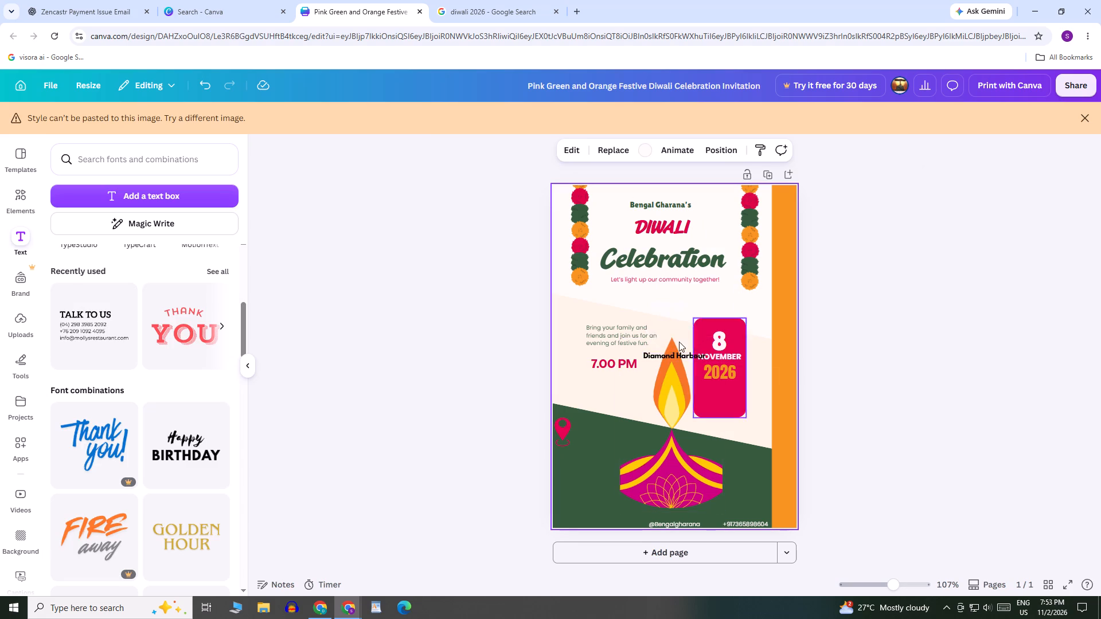
{"action": "left_click_drag", "start_coordinate": [675, 355], "coordinate": [605, 436]}
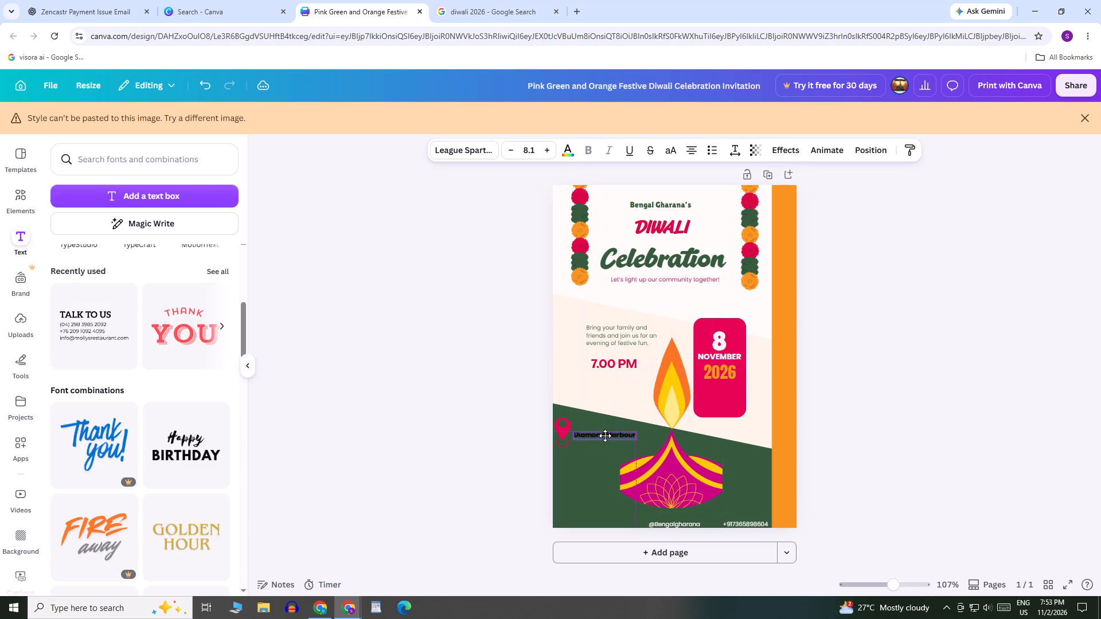
{"action": "left_click_drag", "start_coordinate": [605, 436], "coordinate": [603, 435]}
{"action": "left_click", "coordinate": [943, 443]}
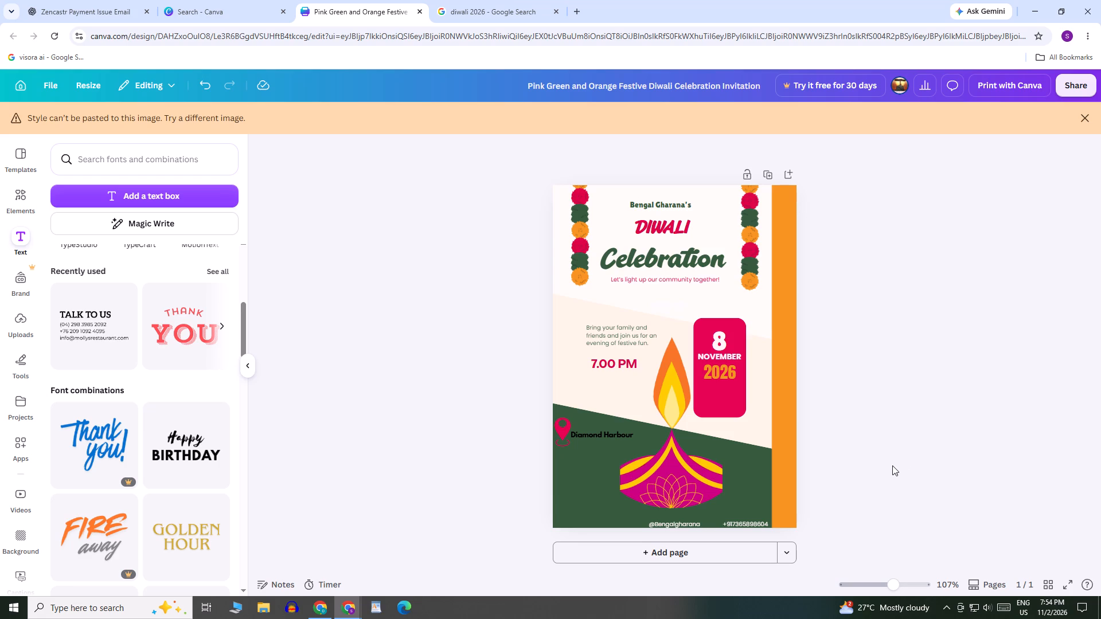
{"action": "left_click", "coordinate": [607, 434]}
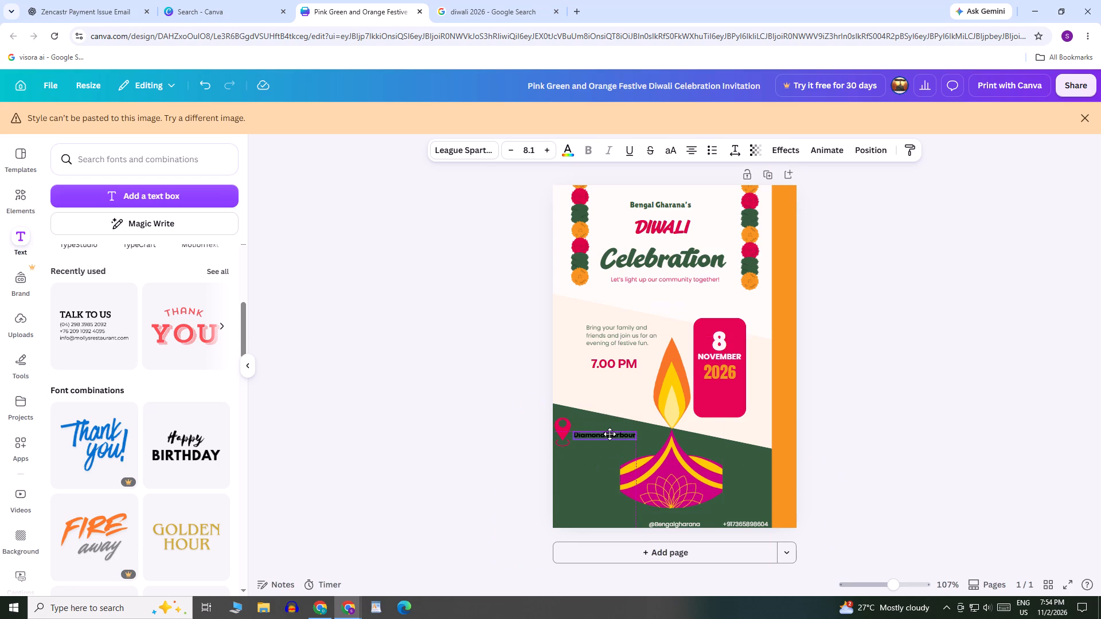
{"action": "left_click", "coordinate": [939, 394]}
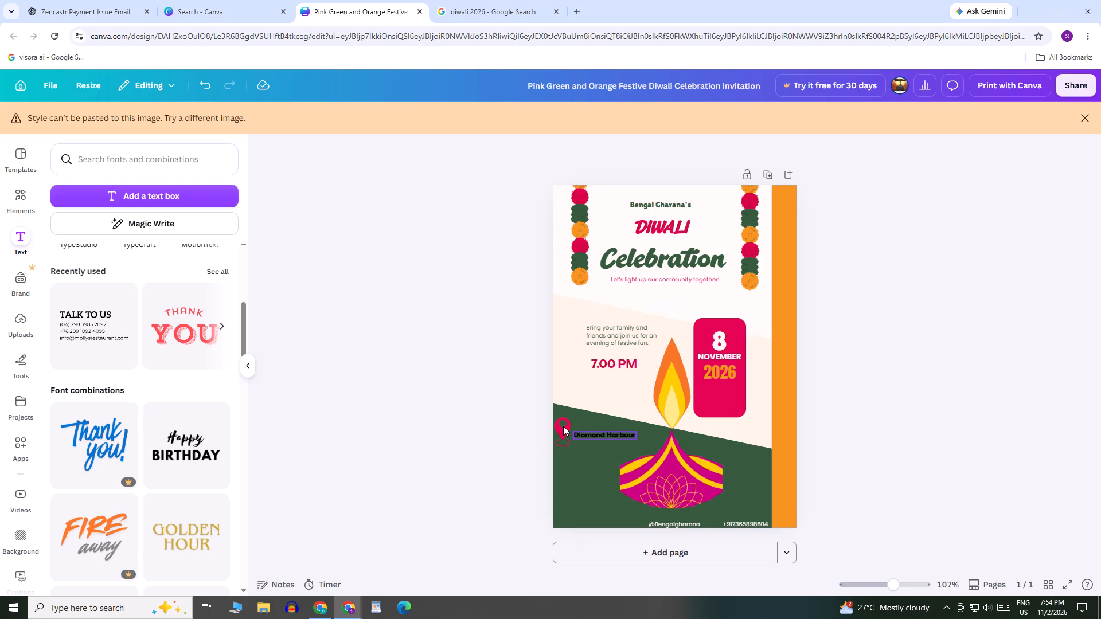
Nudge the pink location pin slightly down so it lines up with the Diamond Harbour text.
{"action": "left_click_drag", "start_coordinate": [564, 424], "coordinate": [564, 430]}
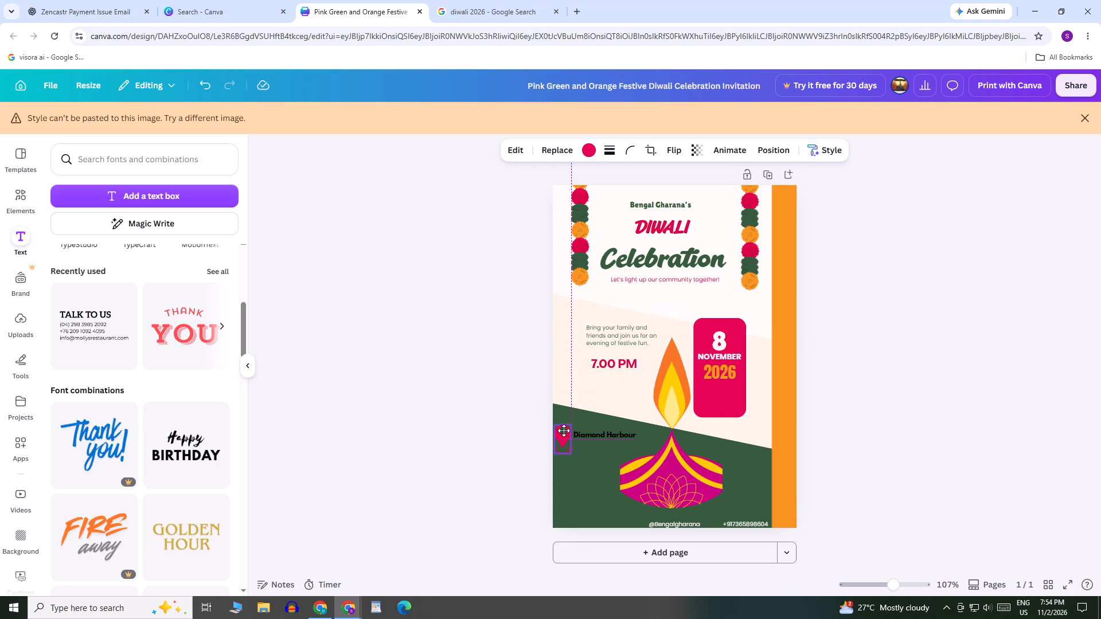
{"action": "left_click_drag", "start_coordinate": [564, 430], "coordinate": [564, 429]}
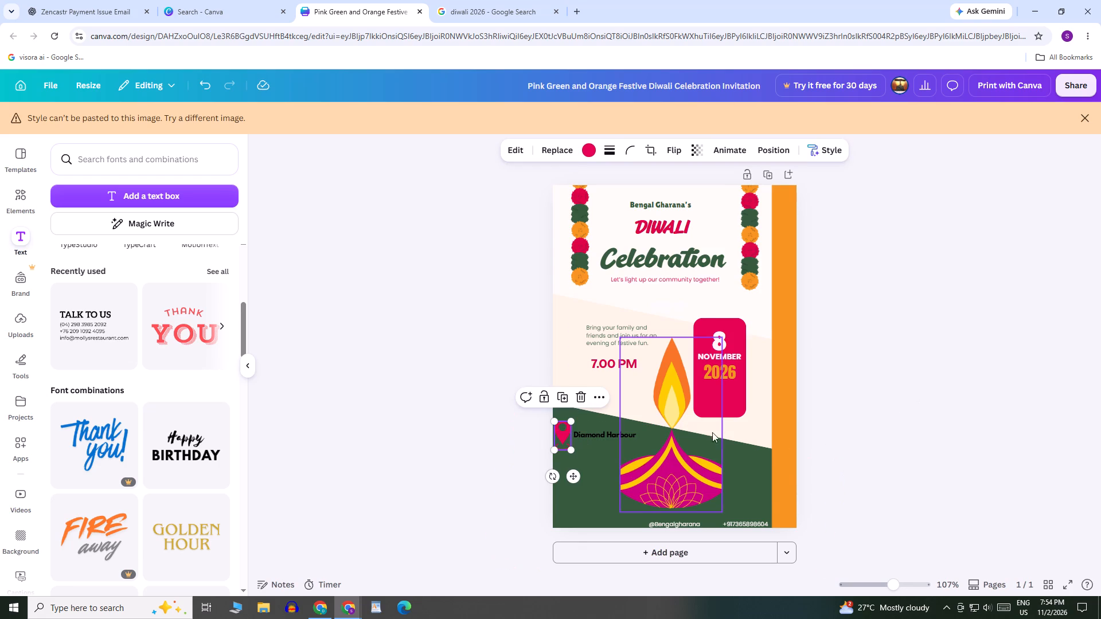
Move the pink date card background right and slightly up, close to the orange side strip.
{"action": "left_click_drag", "start_coordinate": [735, 394], "coordinate": [749, 391]}
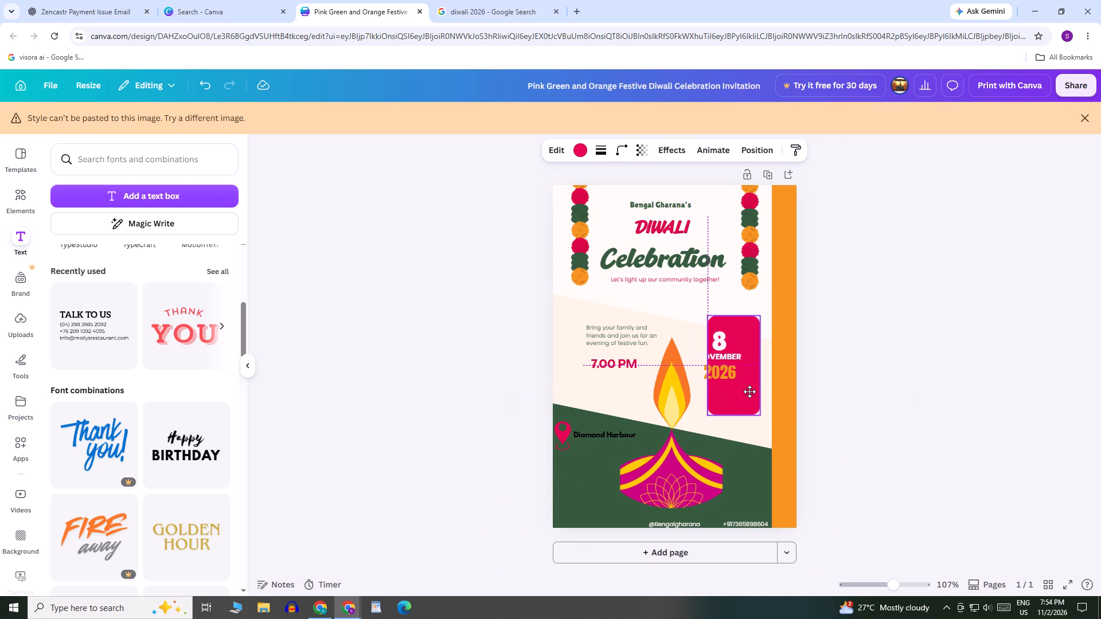
{"action": "left_click_drag", "start_coordinate": [749, 391], "coordinate": [755, 389]}
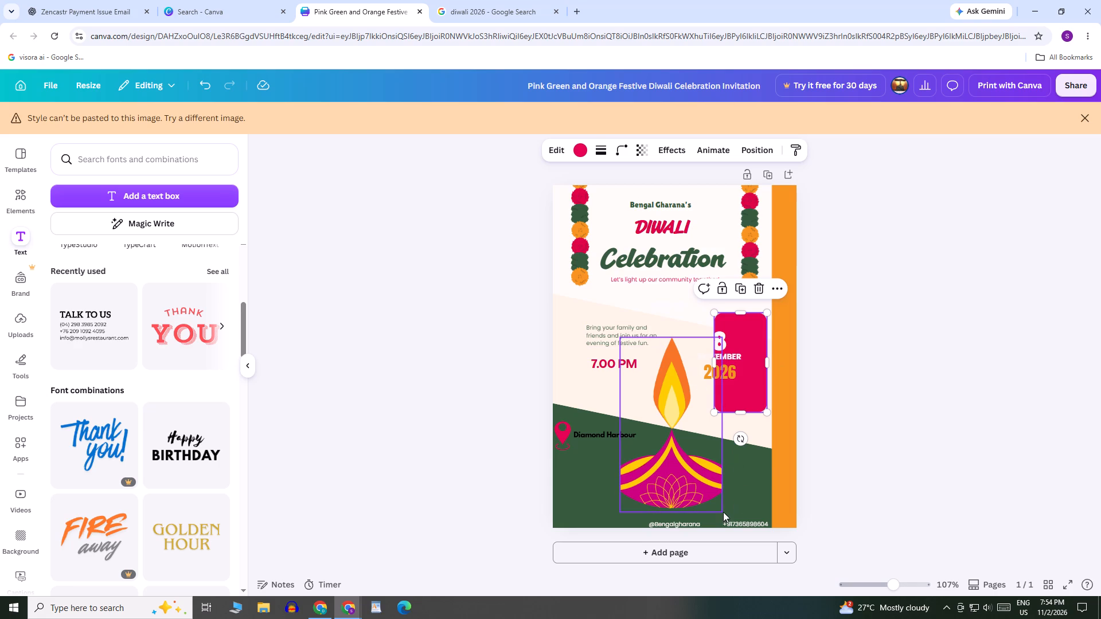
Shift the diya graphic slightly right, away from the Diamond Harbour text.
{"action": "left_click_drag", "start_coordinate": [720, 507], "coordinate": [729, 507]}
{"action": "left_click", "coordinate": [870, 440]}
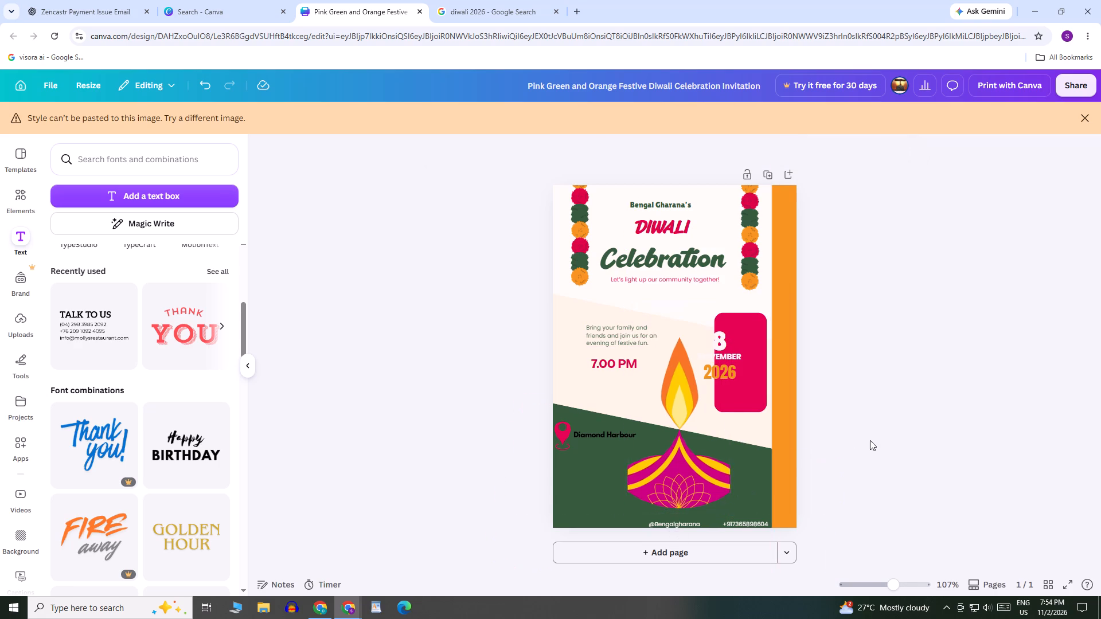
Browse the replacement shapes available for the green angled background behind the diya and Diamond Harbour text.
{"action": "left_click", "coordinate": [582, 476]}
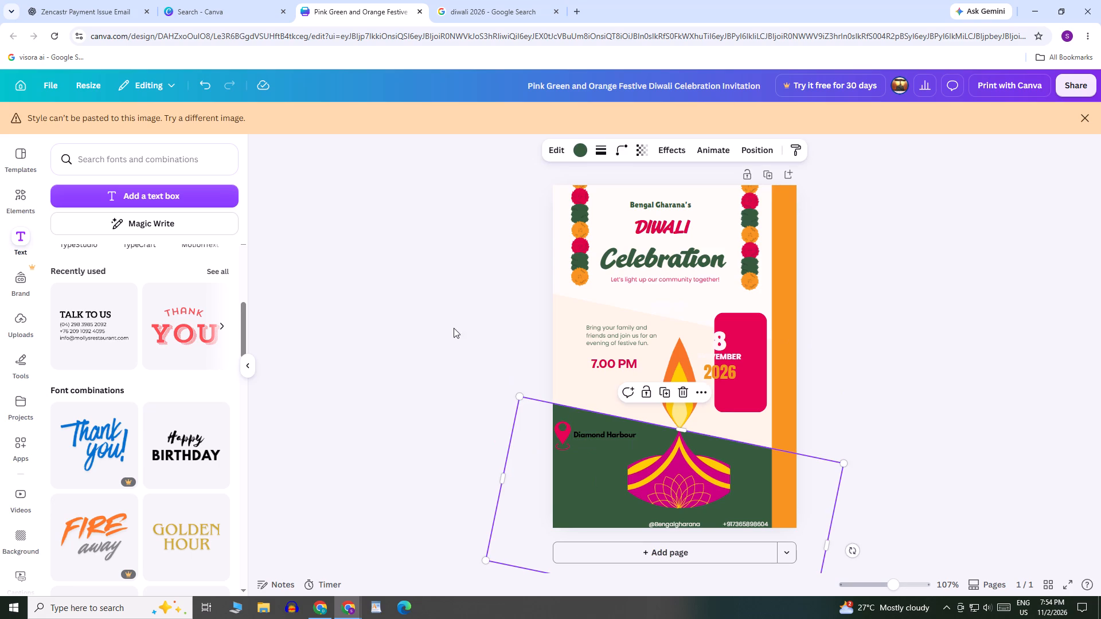
{"action": "left_click", "coordinate": [542, 146]}
{"action": "left_click", "coordinate": [559, 153]}
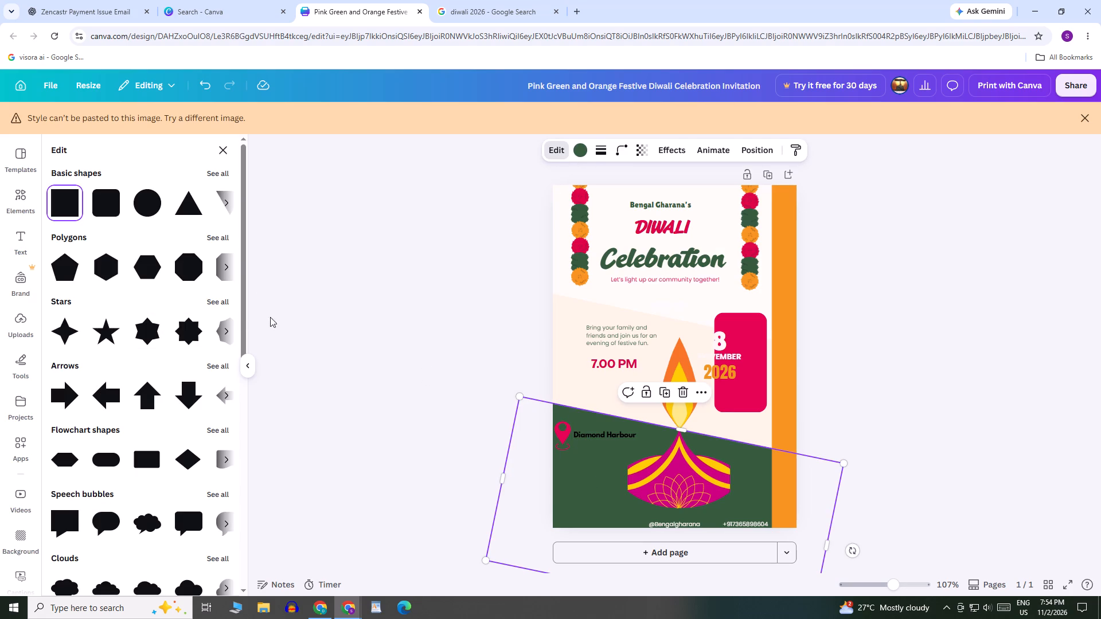
{"action": "left_click", "coordinate": [219, 148]}
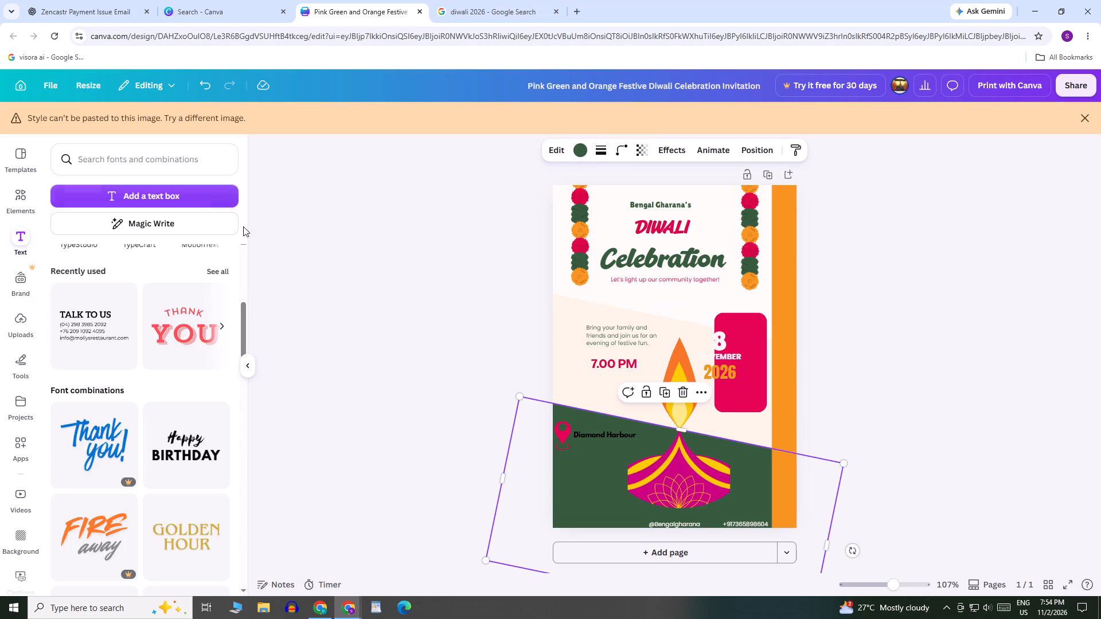
{"action": "left_click", "coordinate": [546, 147]}
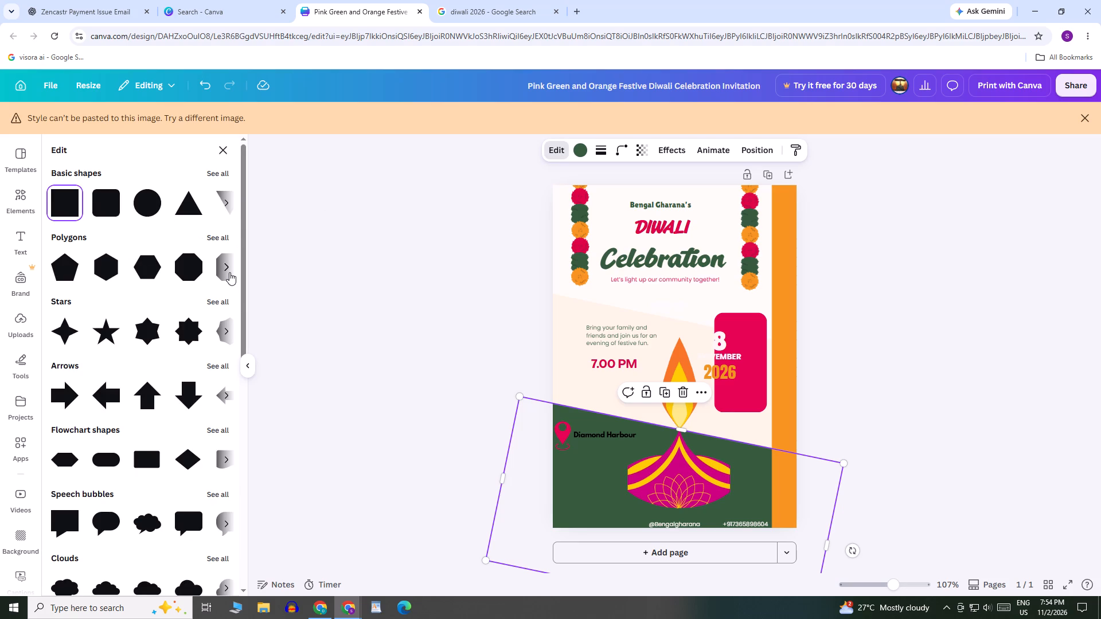
{"action": "scroll", "coordinate": [229, 272], "scroll_direction": "down", "scroll_amount": 2}
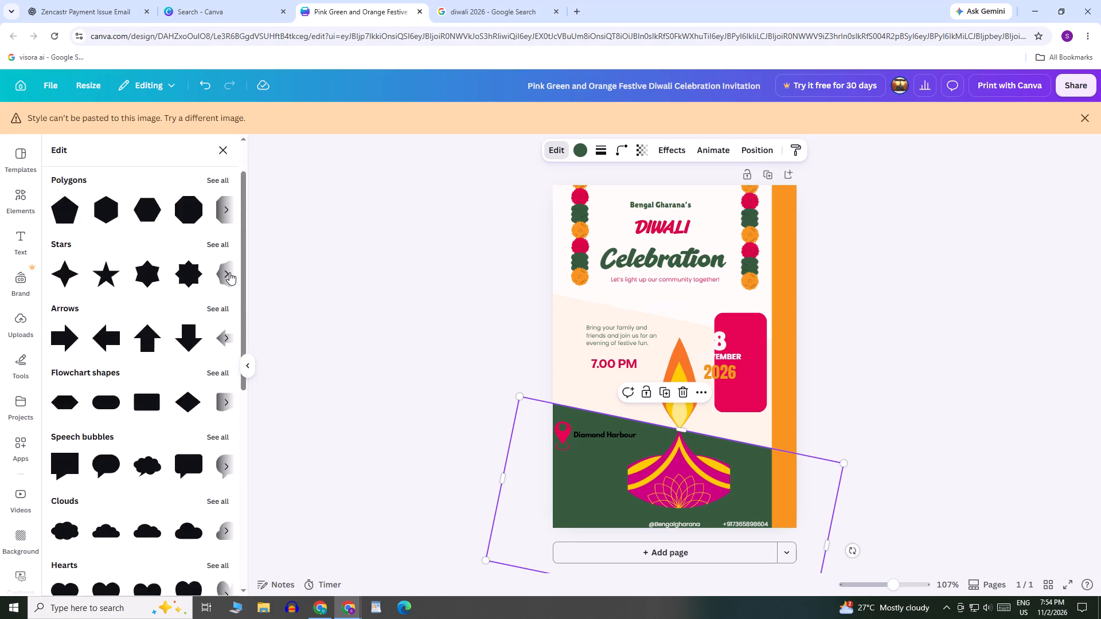
{"action": "scroll", "coordinate": [229, 272], "scroll_direction": "down", "scroll_amount": 2}
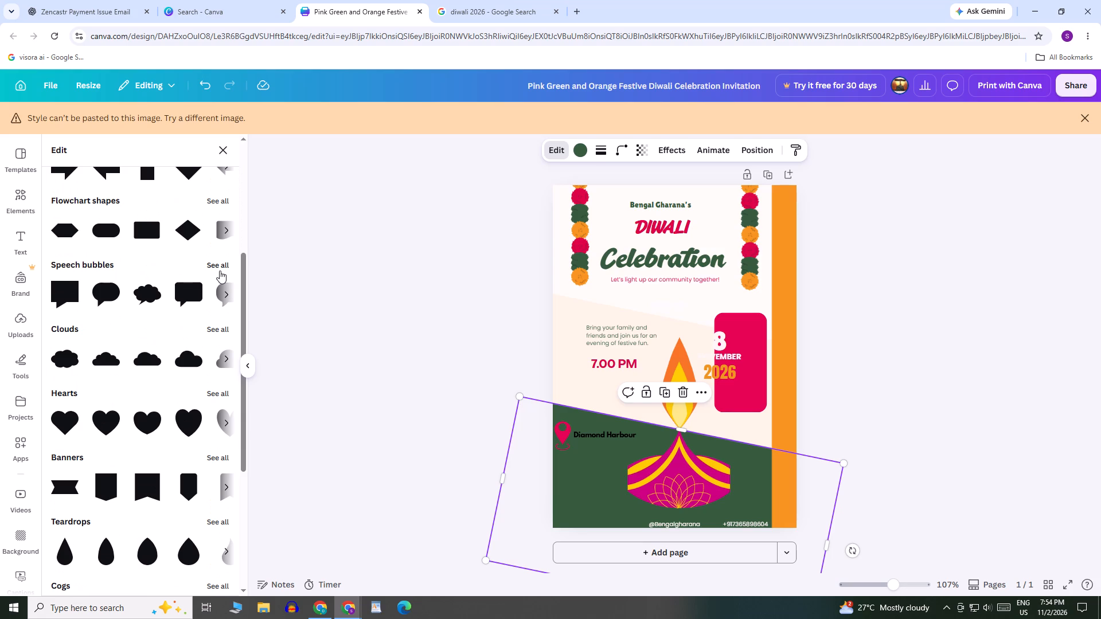
{"action": "scroll", "coordinate": [181, 312], "scroll_direction": "down", "scroll_amount": 2}
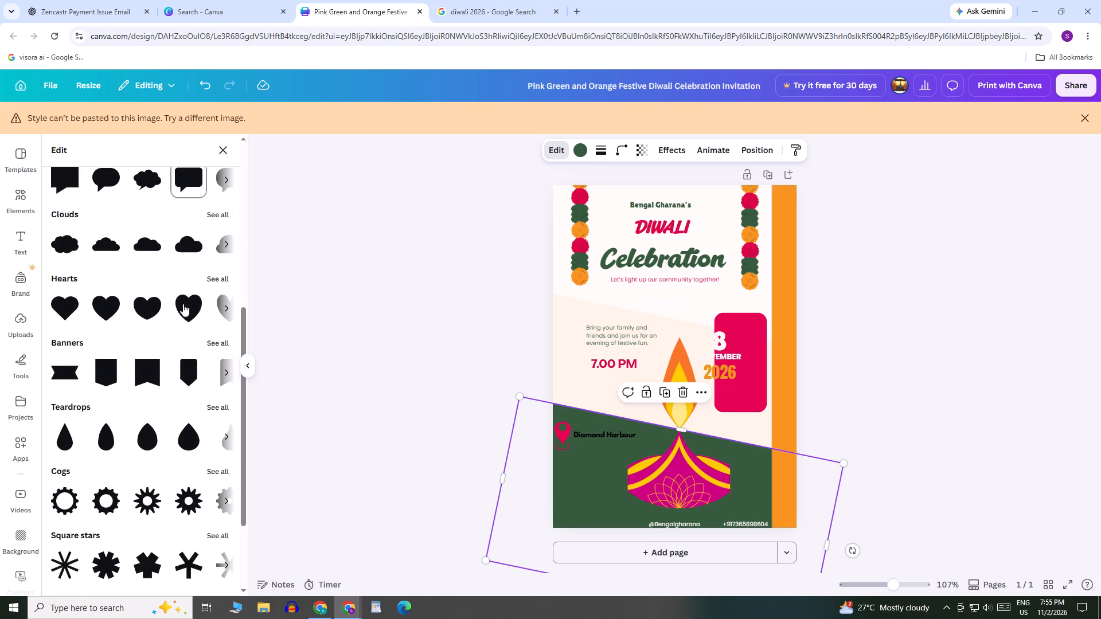
{"action": "scroll", "coordinate": [173, 297], "scroll_direction": "down", "scroll_amount": 8}
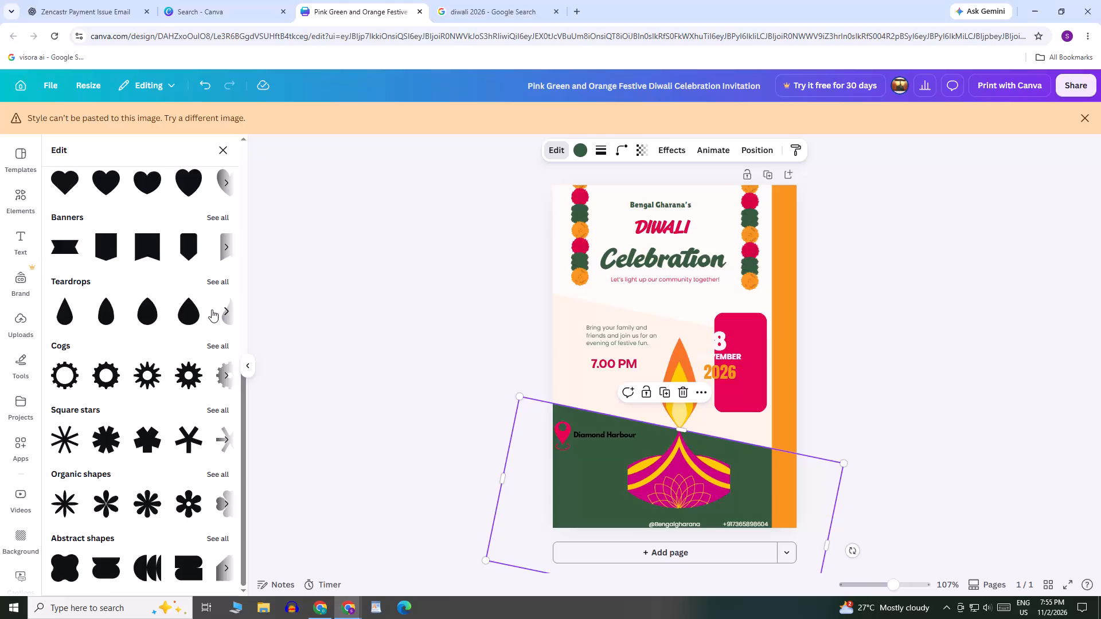
{"action": "scroll", "coordinate": [212, 309], "scroll_direction": "up", "scroll_amount": 9}
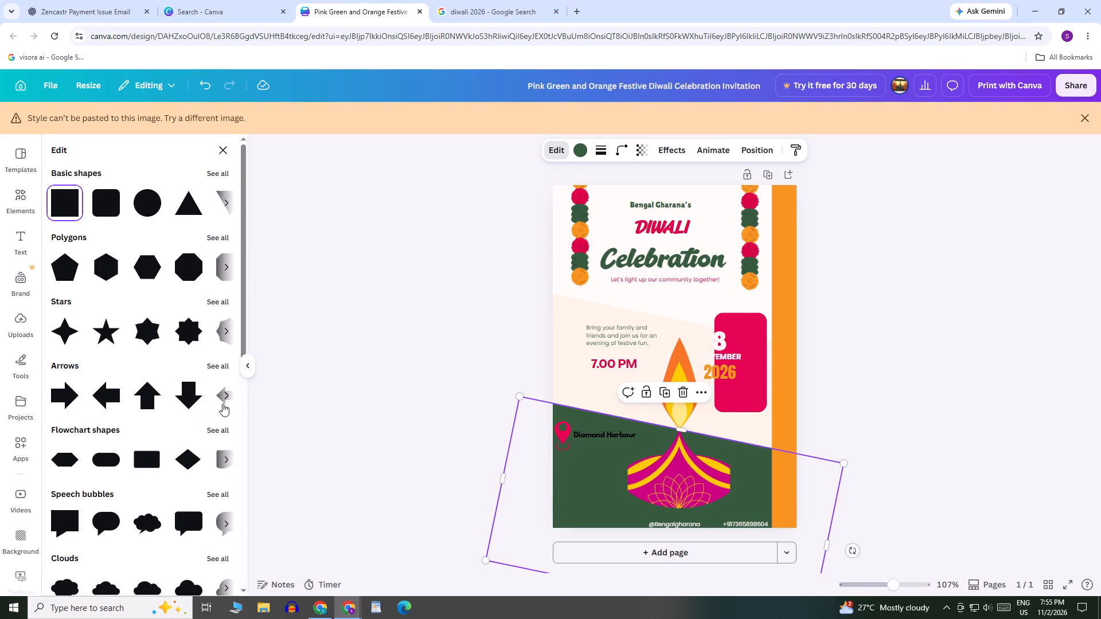
{"action": "scroll", "coordinate": [217, 309], "scroll_direction": "up", "scroll_amount": 3}
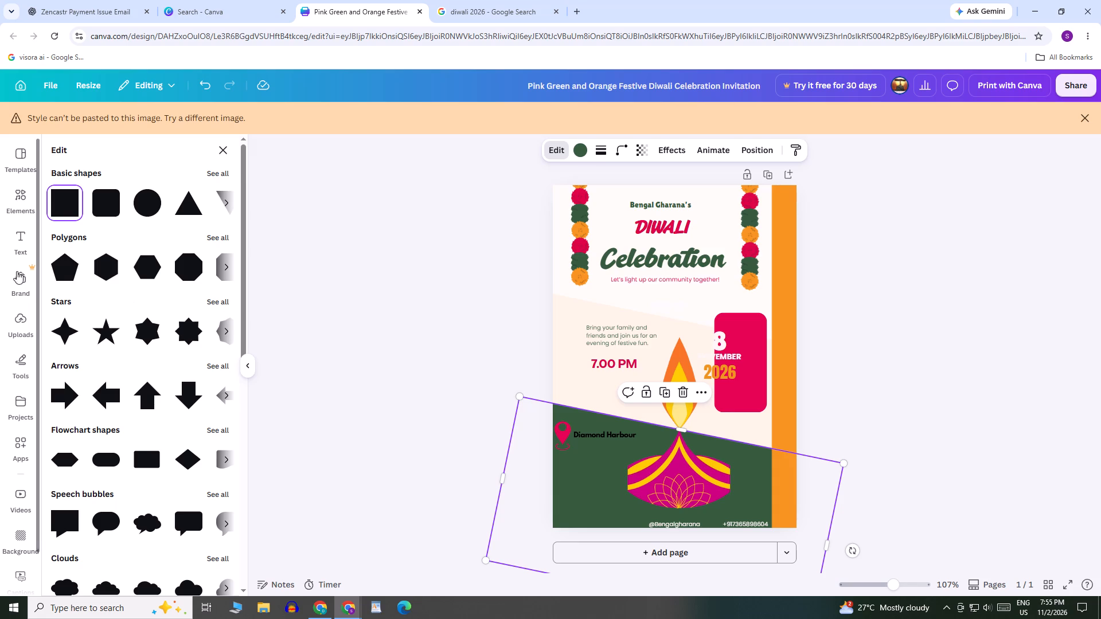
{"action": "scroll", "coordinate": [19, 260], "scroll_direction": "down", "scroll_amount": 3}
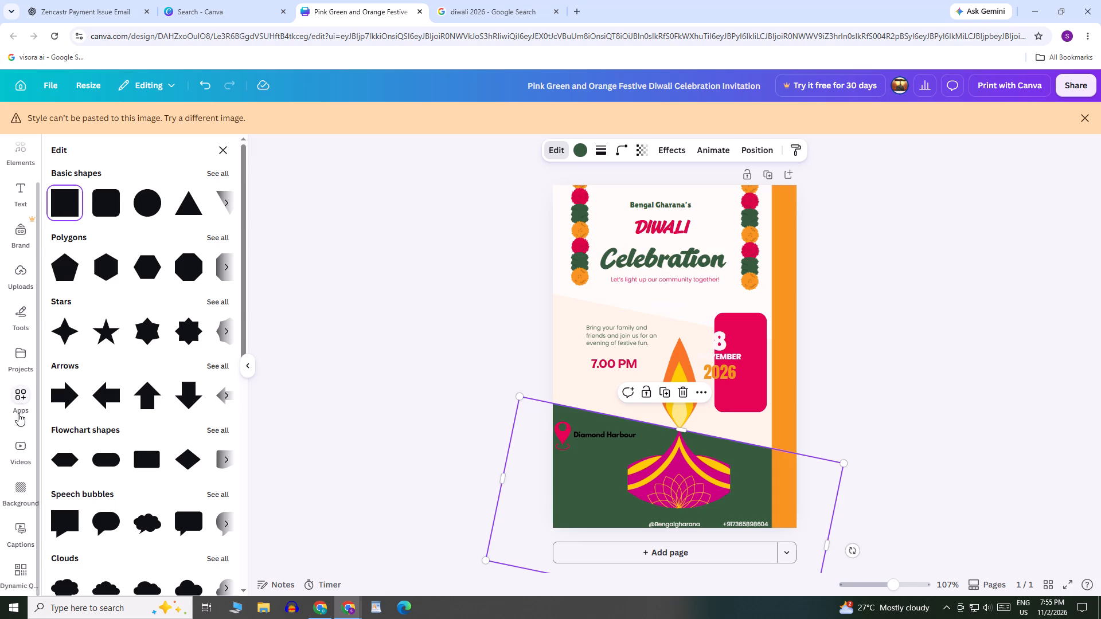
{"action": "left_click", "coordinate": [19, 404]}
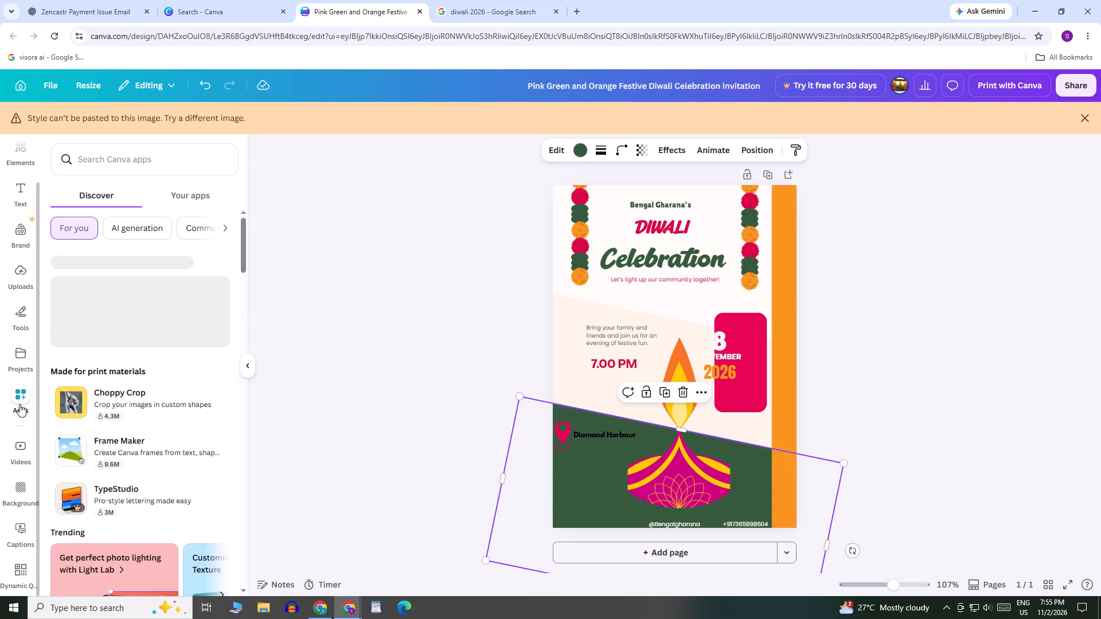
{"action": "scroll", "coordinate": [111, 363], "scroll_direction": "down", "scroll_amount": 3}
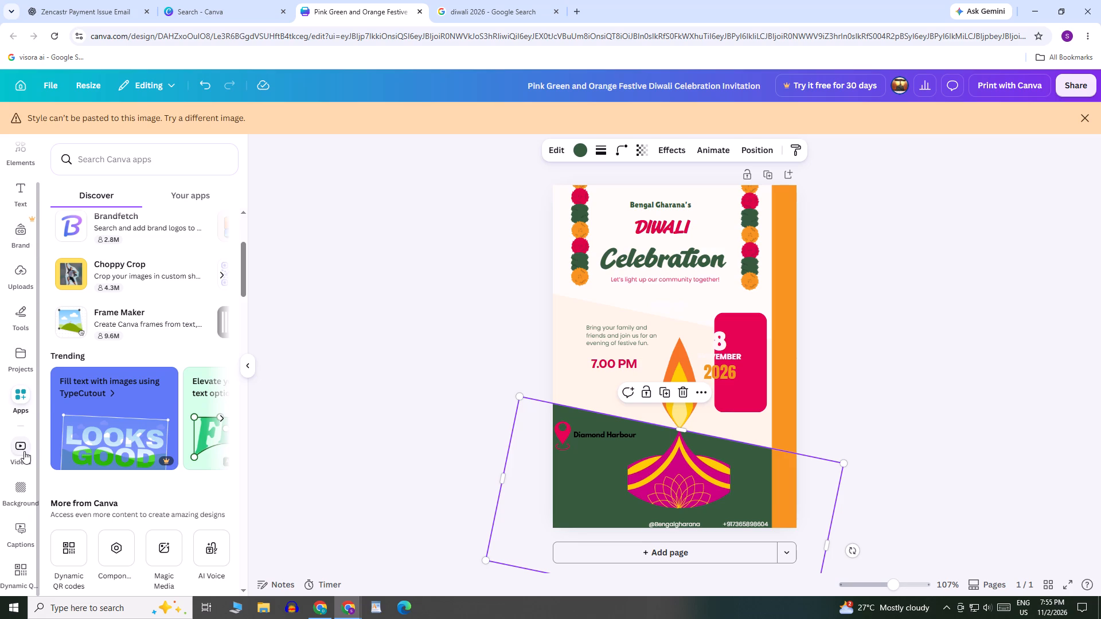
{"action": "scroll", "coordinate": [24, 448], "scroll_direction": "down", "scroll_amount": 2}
Add a new paragraph text box over the diya flame in the middle of the invitation.
{"action": "left_click", "coordinate": [21, 322]}
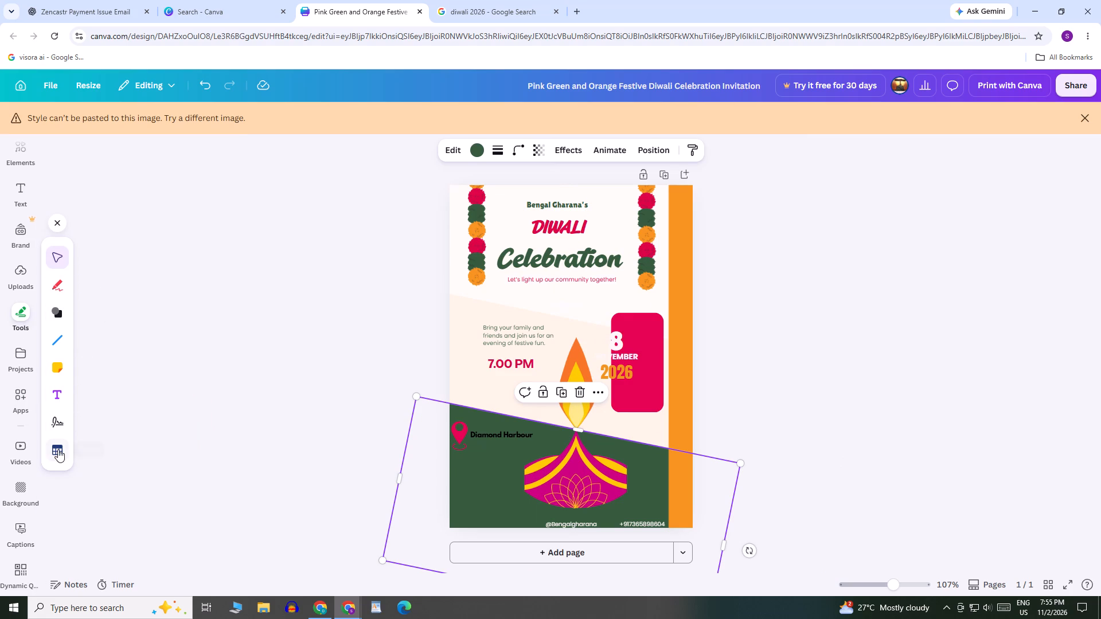
{"action": "left_click", "coordinate": [61, 399]}
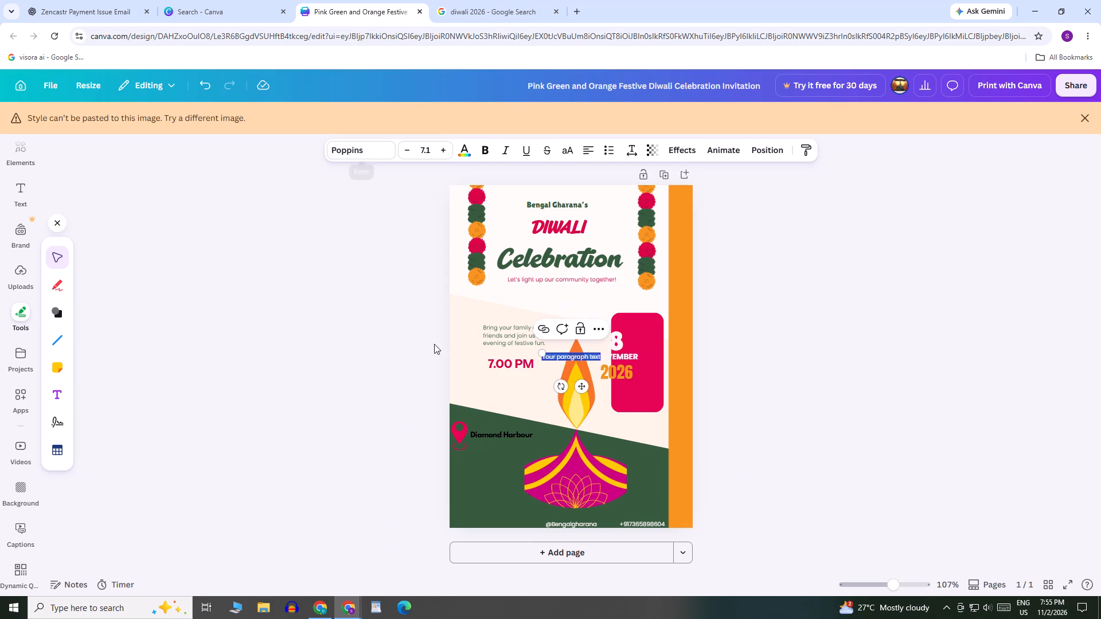
Change the green angled background shape behind the diya from a square to the basic triangle.
{"action": "left_click", "coordinate": [473, 458]}
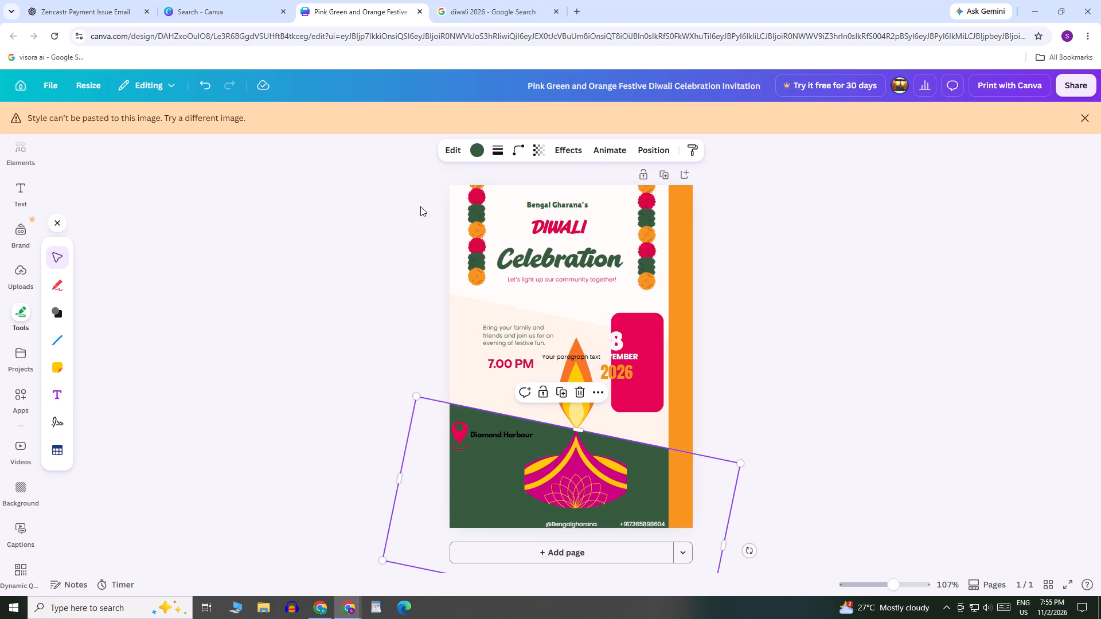
{"action": "left_click", "coordinate": [449, 155]}
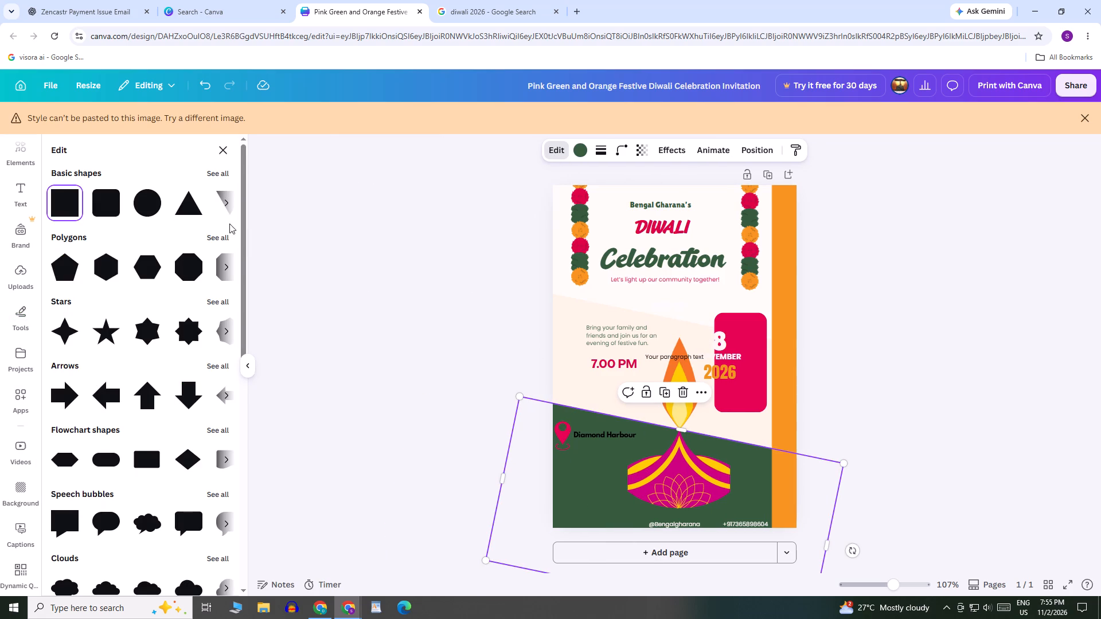
{"action": "left_click", "coordinate": [193, 210]}
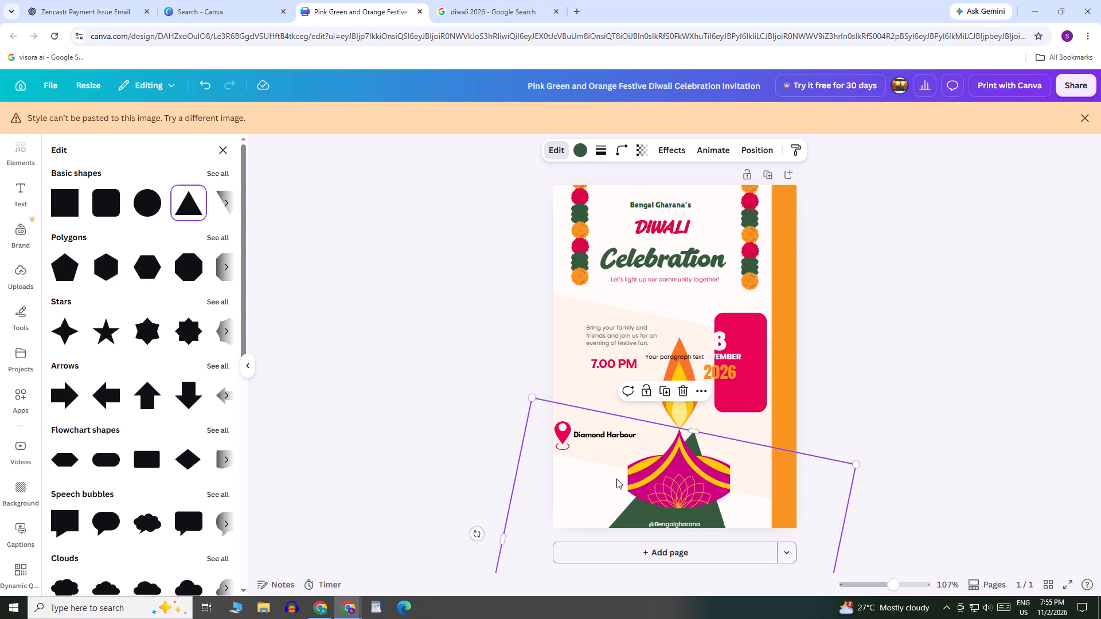
{"action": "left_click", "coordinate": [193, 207]}
{"action": "left_click", "coordinate": [193, 207]}
{"action": "left_click_drag", "start_coordinate": [193, 207], "coordinate": [318, 279]}
{"action": "left_click_drag", "start_coordinate": [318, 279], "coordinate": [570, 477]}
{"action": "left_click", "coordinate": [186, 199]}
{"action": "scroll", "coordinate": [671, 481], "scroll_direction": "down", "scroll_amount": 3}
{"action": "scroll", "coordinate": [671, 483], "scroll_direction": "up", "scroll_amount": 3}
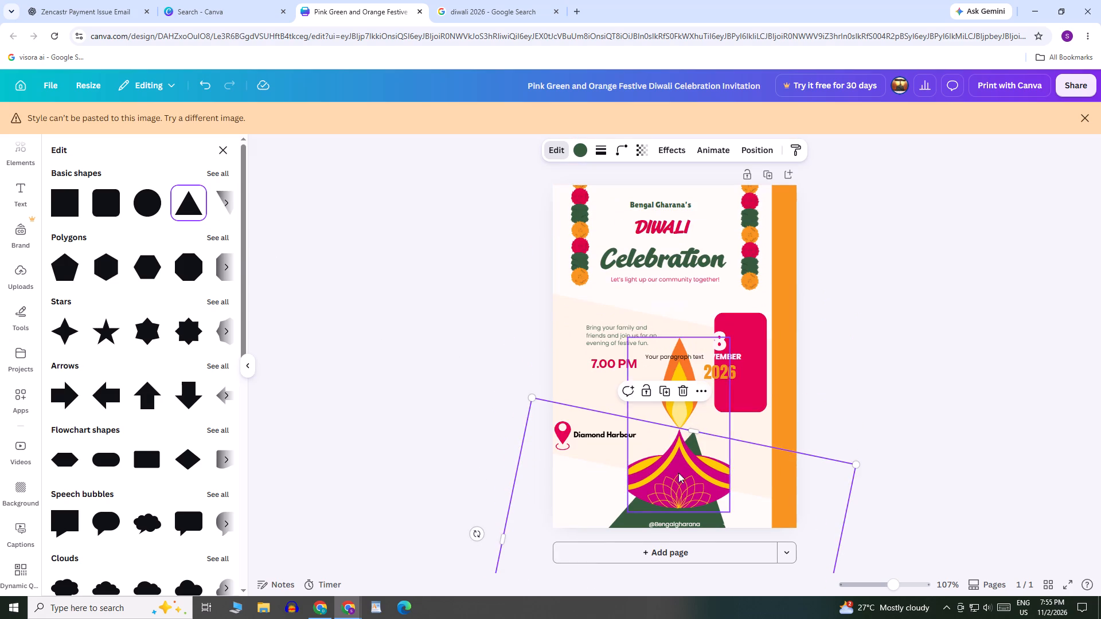
{"action": "left_click", "coordinate": [965, 354]}
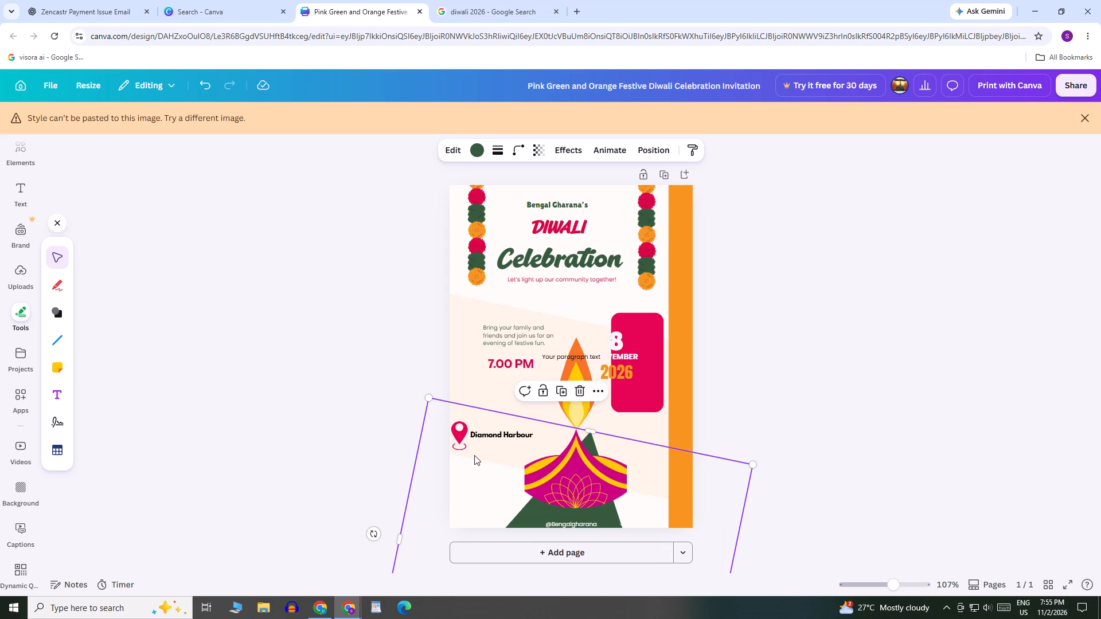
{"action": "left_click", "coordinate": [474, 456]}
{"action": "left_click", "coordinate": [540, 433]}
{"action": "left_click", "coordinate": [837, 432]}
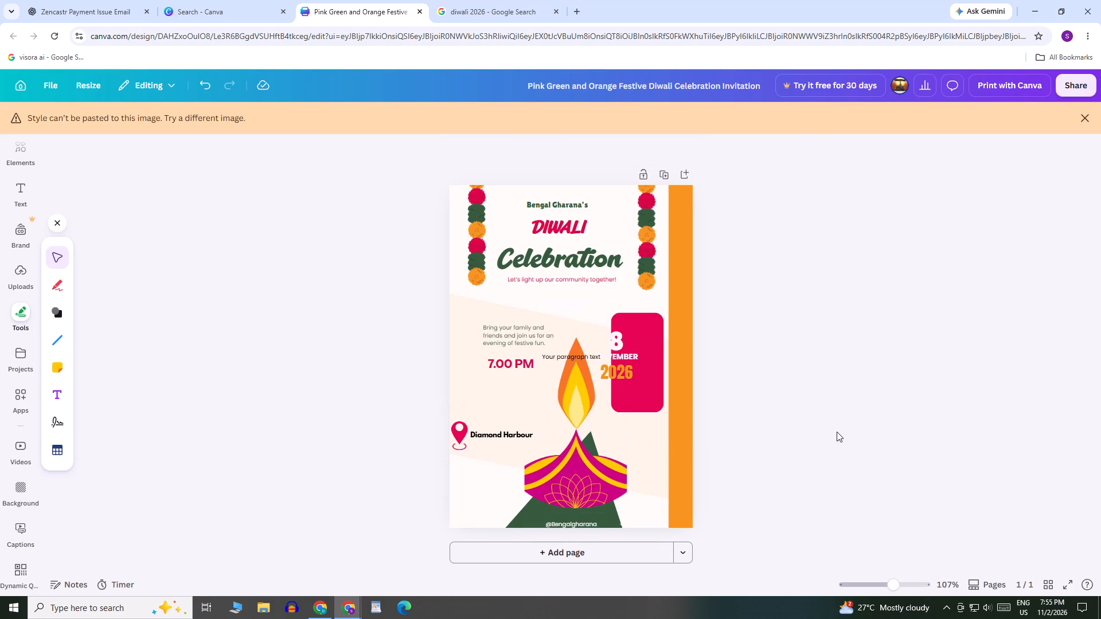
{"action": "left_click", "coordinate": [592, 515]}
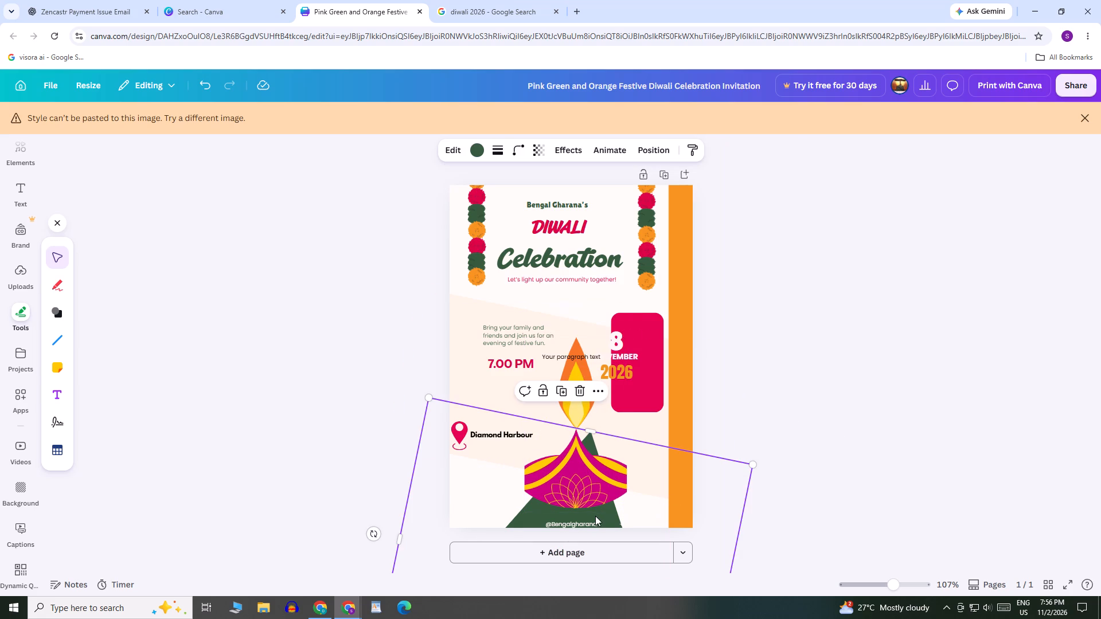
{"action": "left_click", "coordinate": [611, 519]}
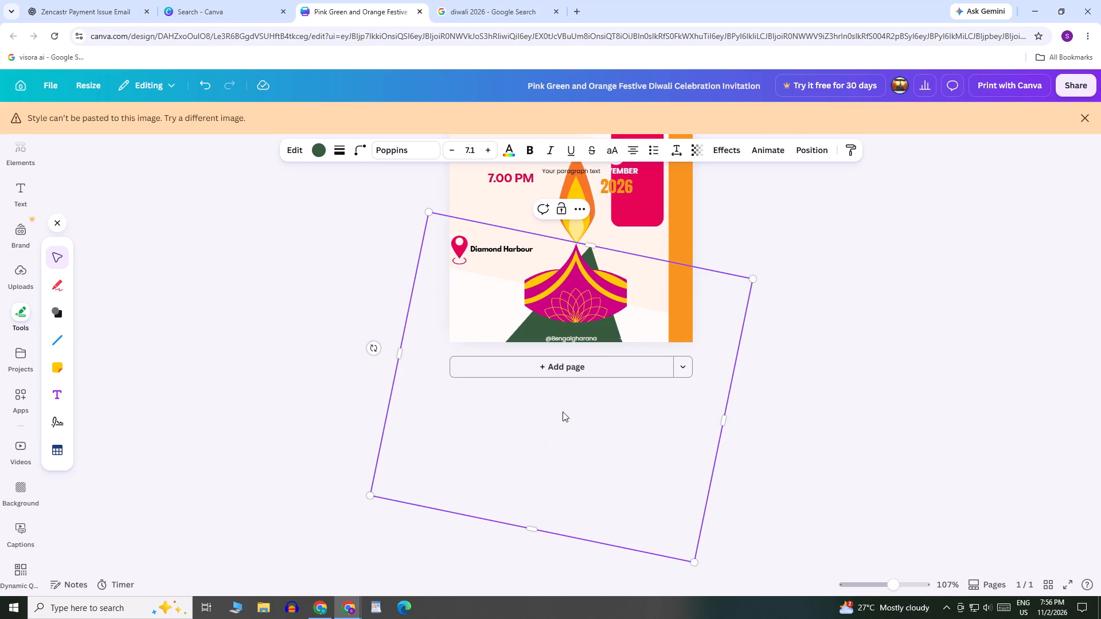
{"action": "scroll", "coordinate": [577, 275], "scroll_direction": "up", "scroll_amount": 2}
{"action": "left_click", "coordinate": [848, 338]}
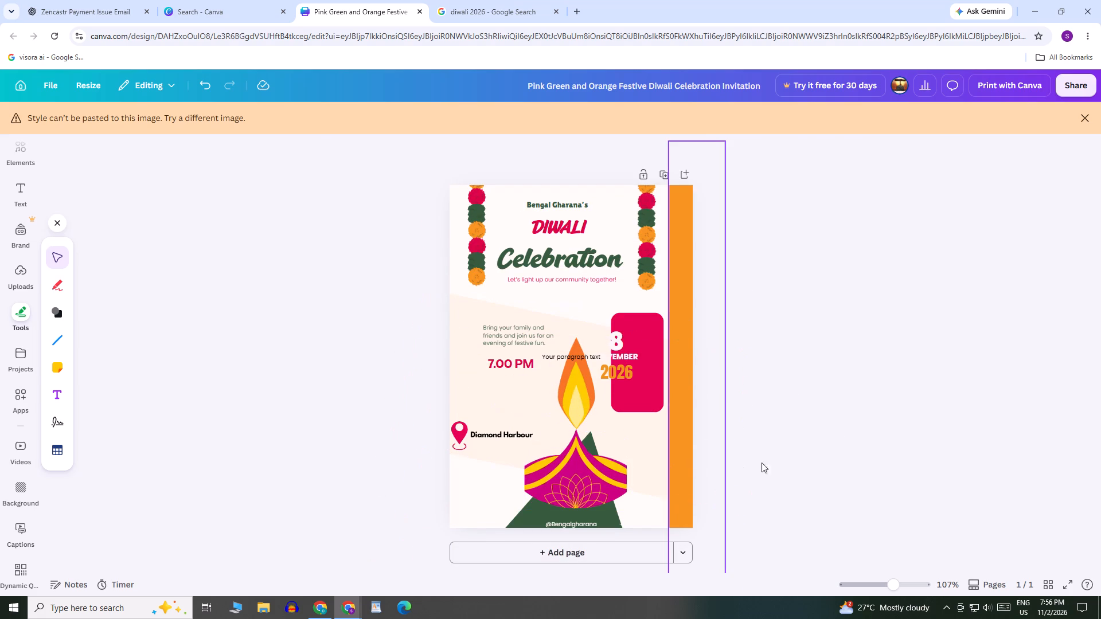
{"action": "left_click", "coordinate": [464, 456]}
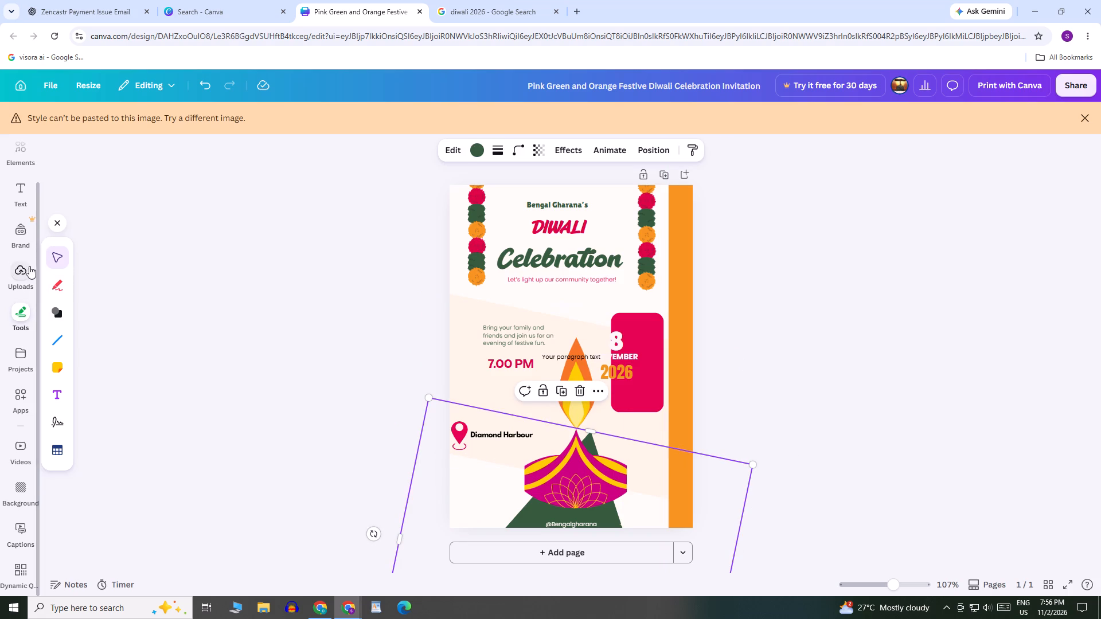
{"action": "left_click", "coordinate": [26, 195]}
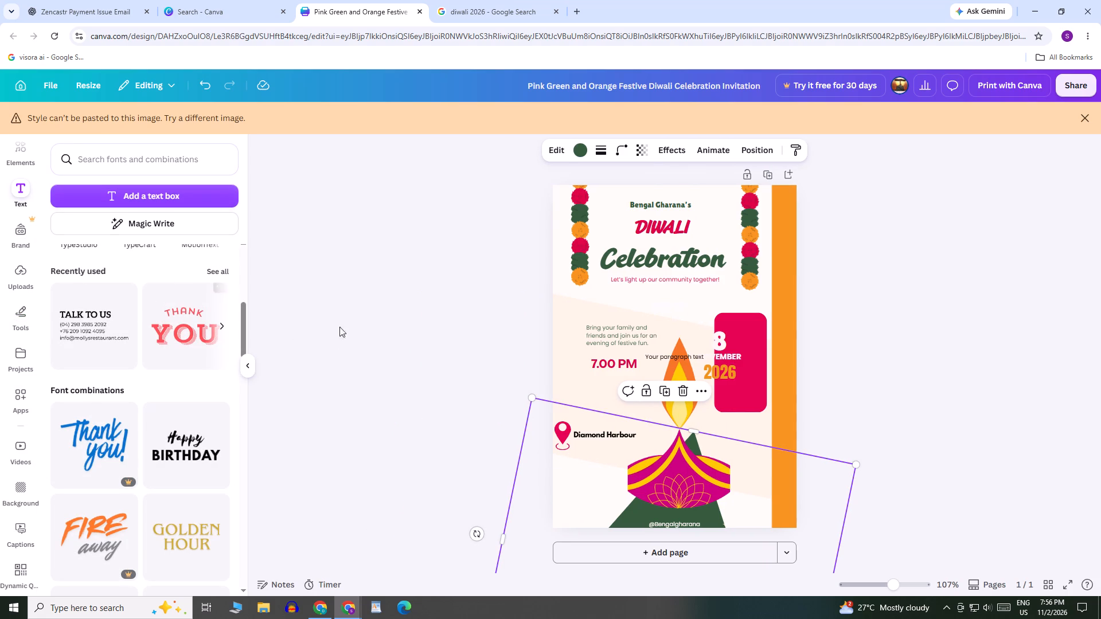
{"action": "left_click", "coordinate": [177, 197]}
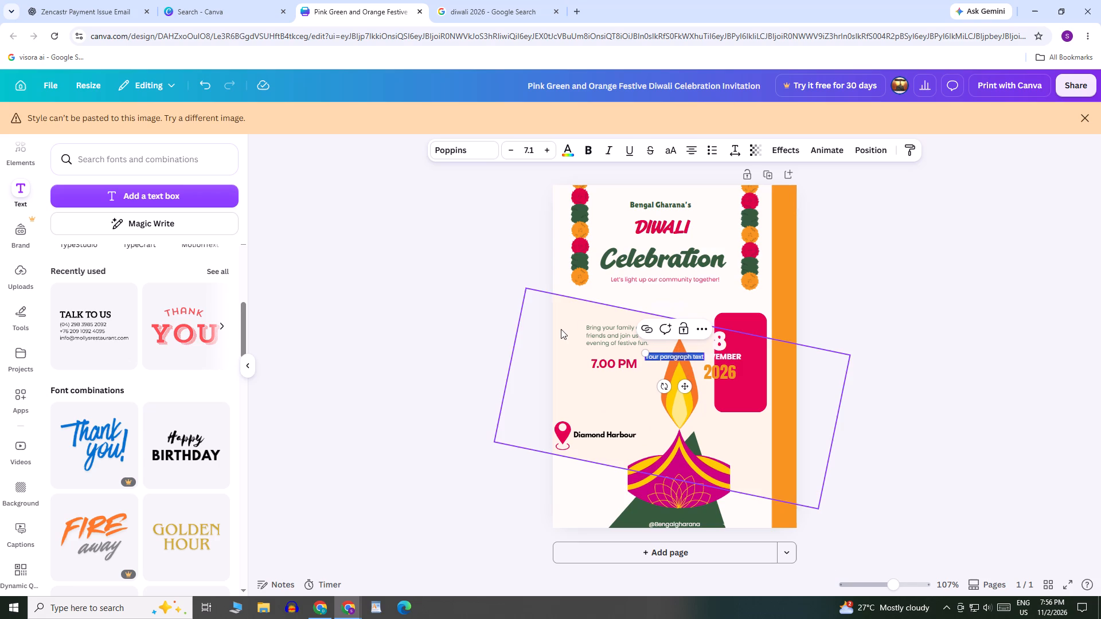
{"action": "type", "text": "Sa"}
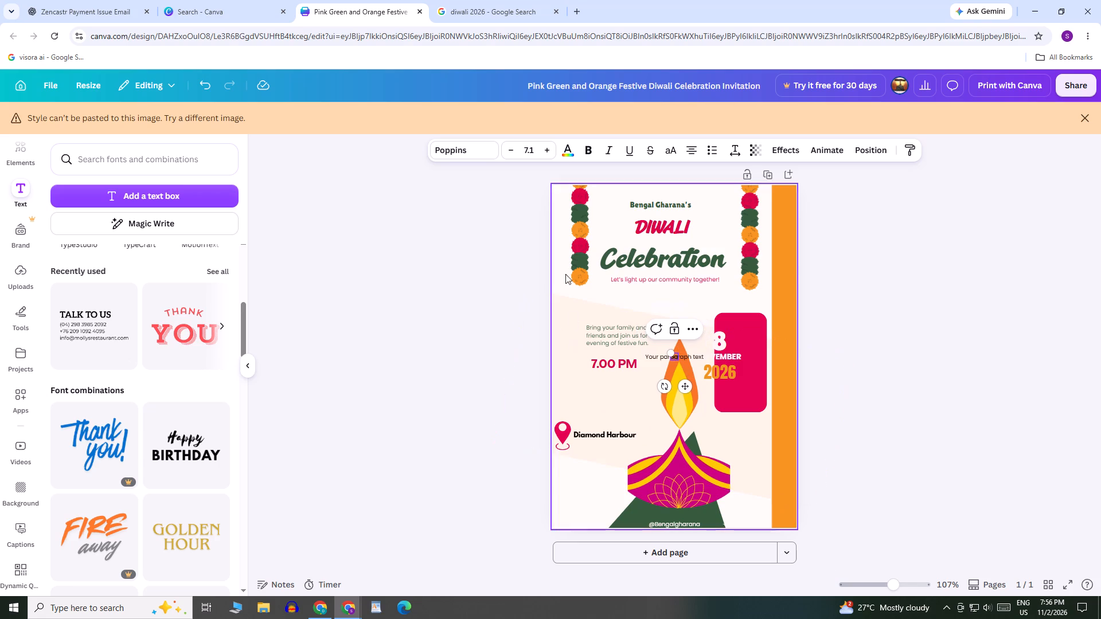
{"action": "left_click", "coordinate": [200, 83]}
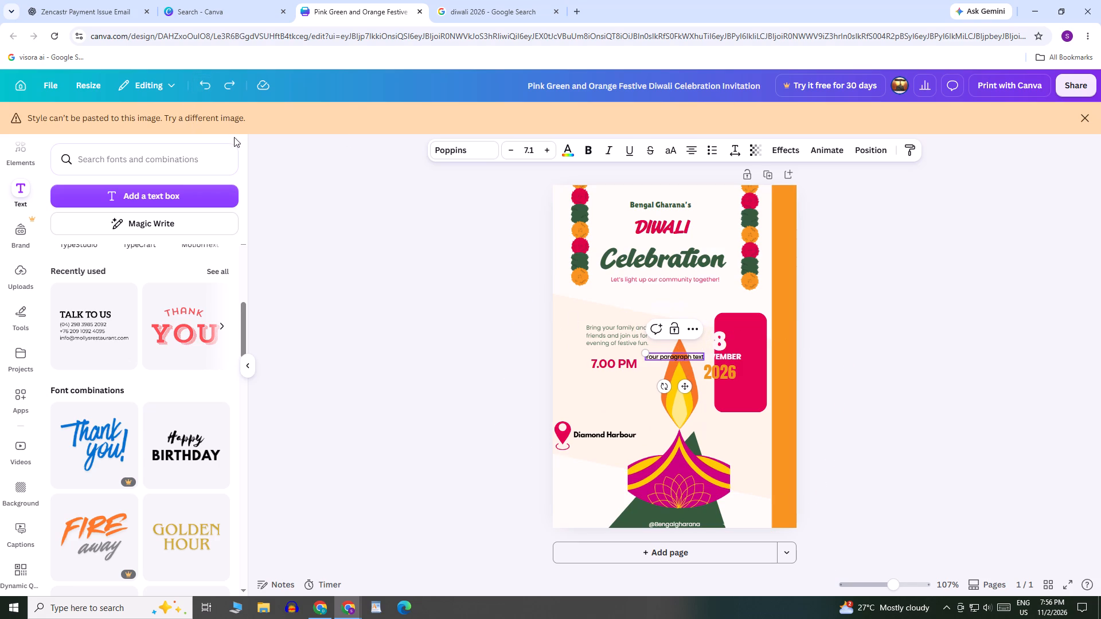
{"action": "key", "text": "ctrl+a"}
{"action": "key", "text": "BackSpace"}
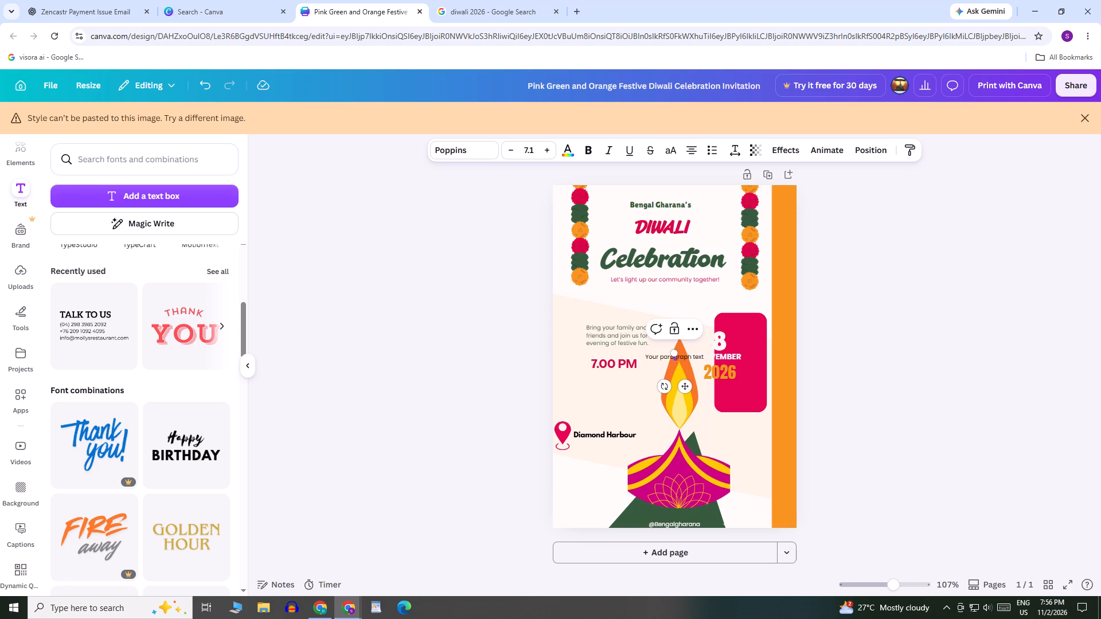
{"action": "type", "text": "Sagari"}
{"action": "type", "text": "ka"}
{"action": "key", "text": "space"}
{"action": "type", "text": "HO"}
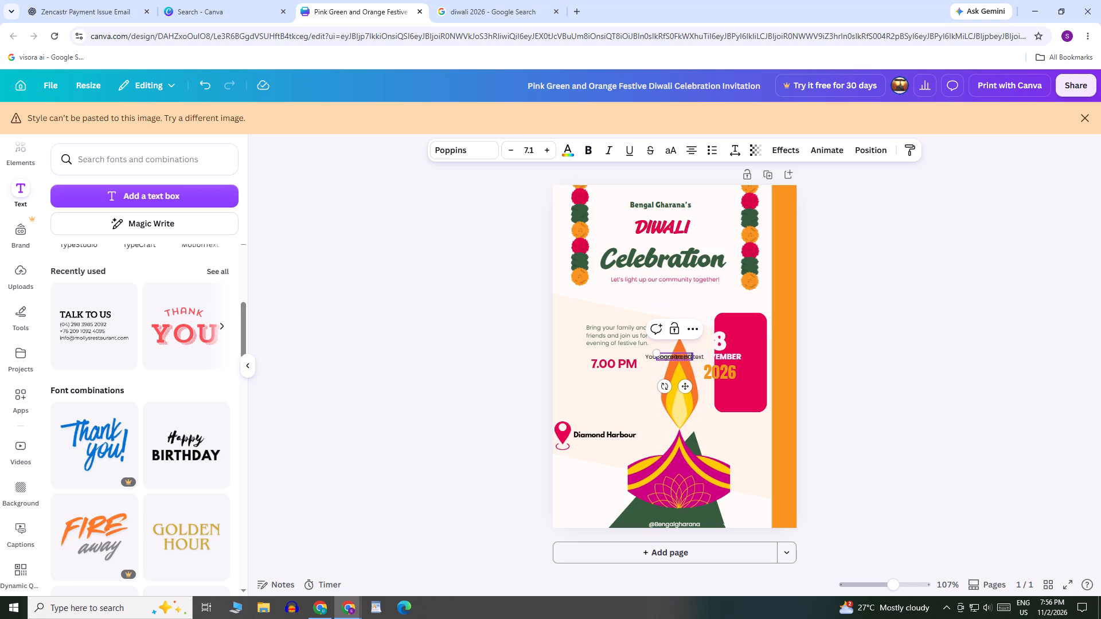
{"action": "key", "text": "BackSpace"}
{"action": "type", "text": "ote"}
{"action": "key", "text": "Return"}
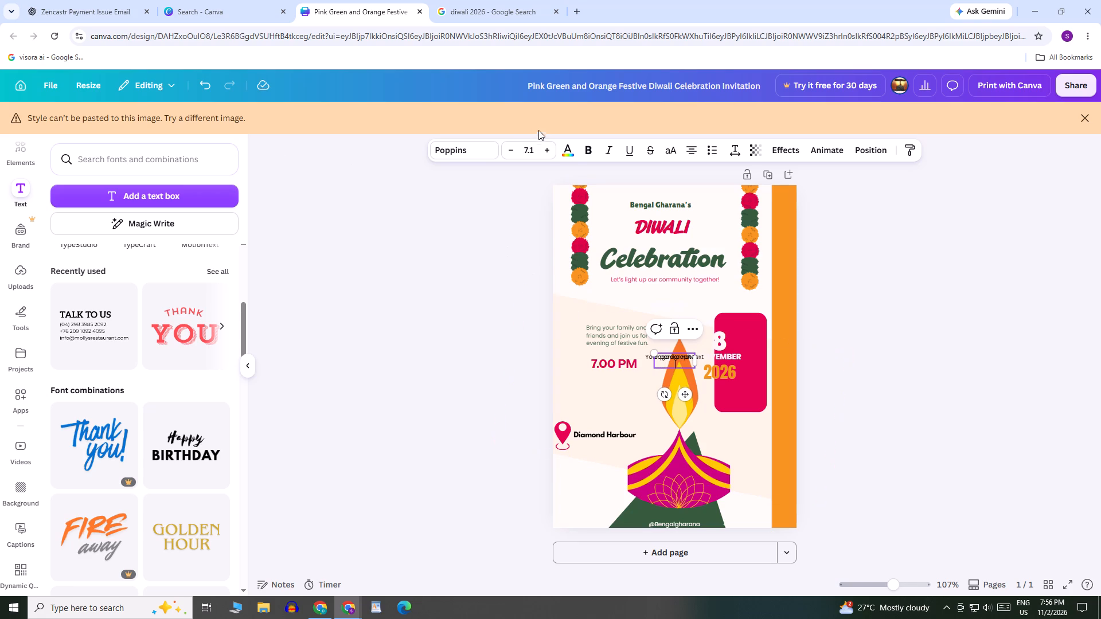
{"action": "left_click", "coordinate": [552, 151]}
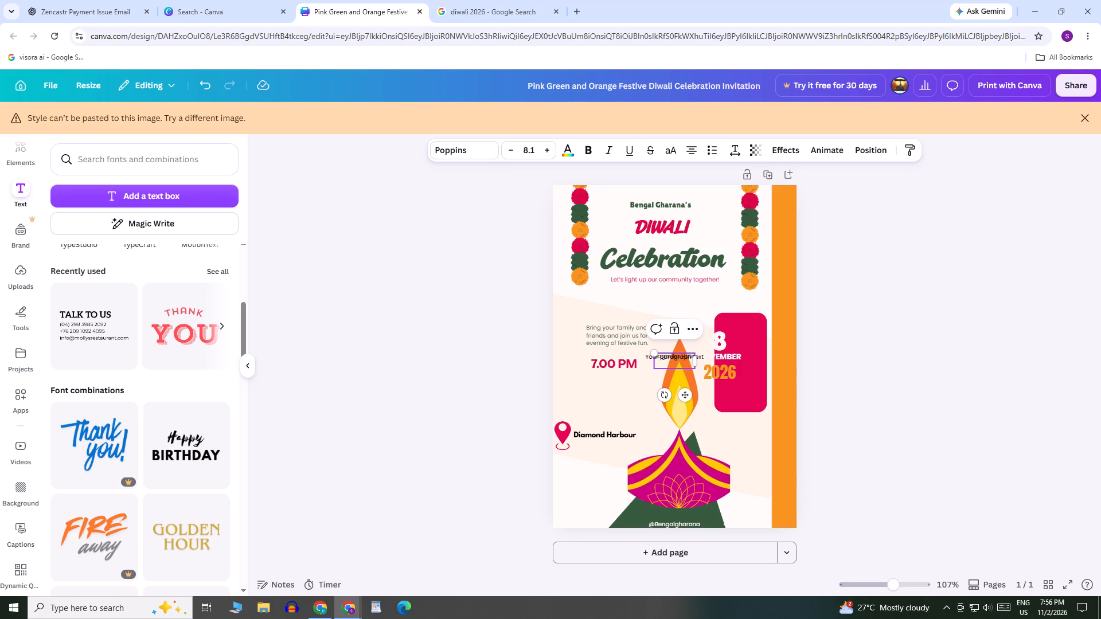
Move the Sagarika text box from the diya flame to directly beneath the Diamond Harbour text.
{"action": "left_click", "coordinate": [680, 358]}
{"action": "left_click", "coordinate": [871, 332]}
{"action": "left_click_drag", "start_coordinate": [688, 354], "coordinate": [667, 384]}
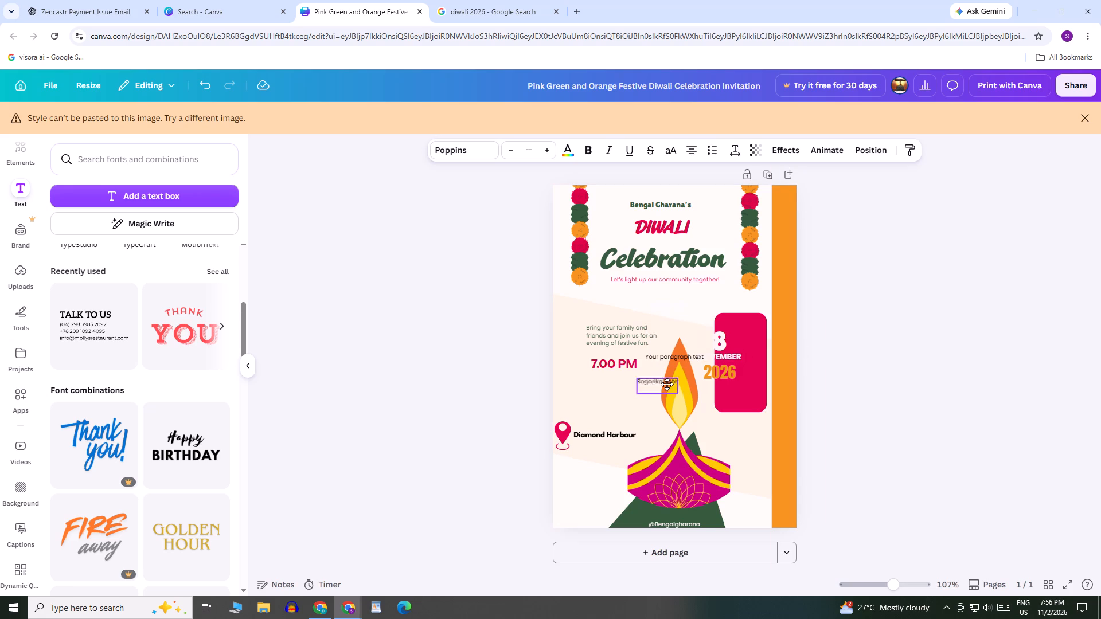
{"action": "left_click_drag", "start_coordinate": [667, 384], "coordinate": [607, 452]}
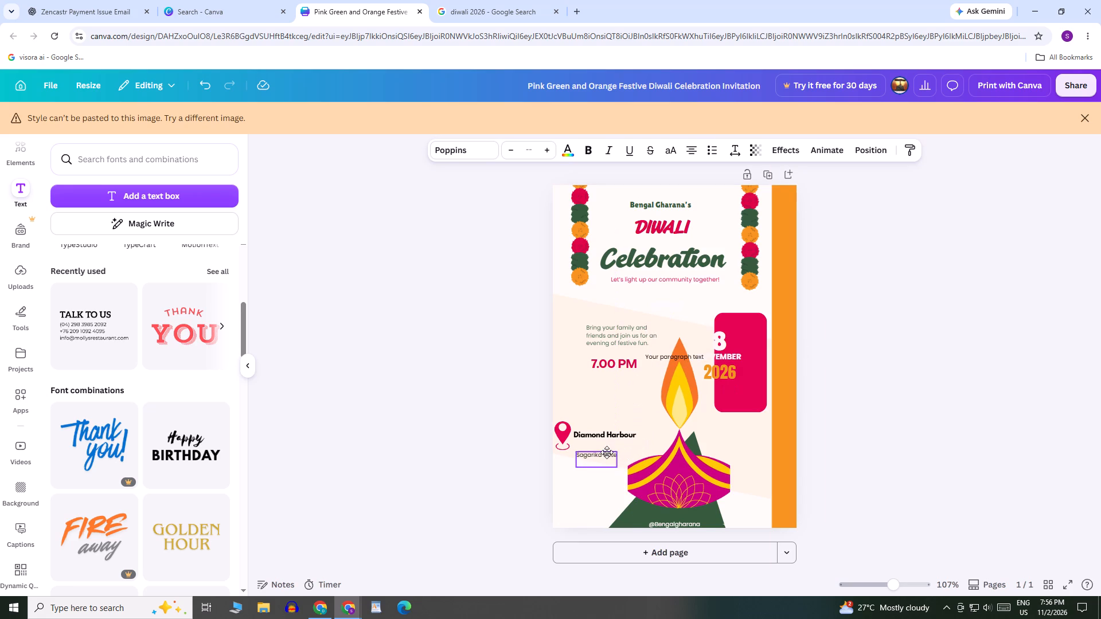
{"action": "left_click_drag", "start_coordinate": [607, 452], "coordinate": [616, 446]}
Delete the leftover "Your paragraph text" box over the diya flame.
{"action": "left_click", "coordinate": [682, 359]}
{"action": "left_click", "coordinate": [693, 330]}
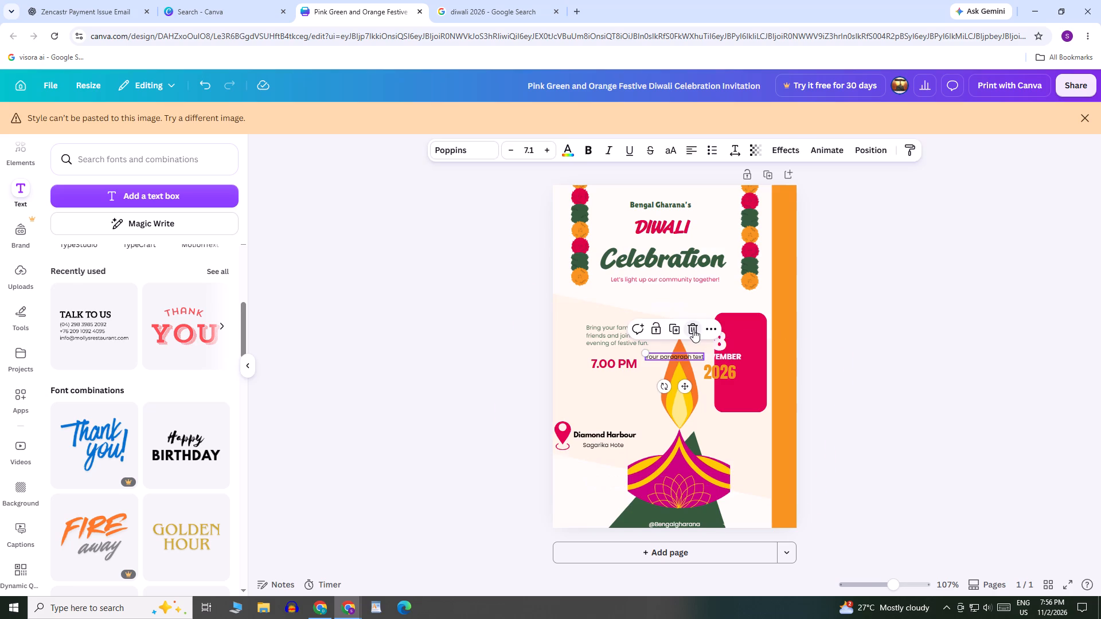
Correct the venue line beneath Diamond Harbour to read "Sagarika Hotel".
{"action": "left_click", "coordinate": [613, 444]}
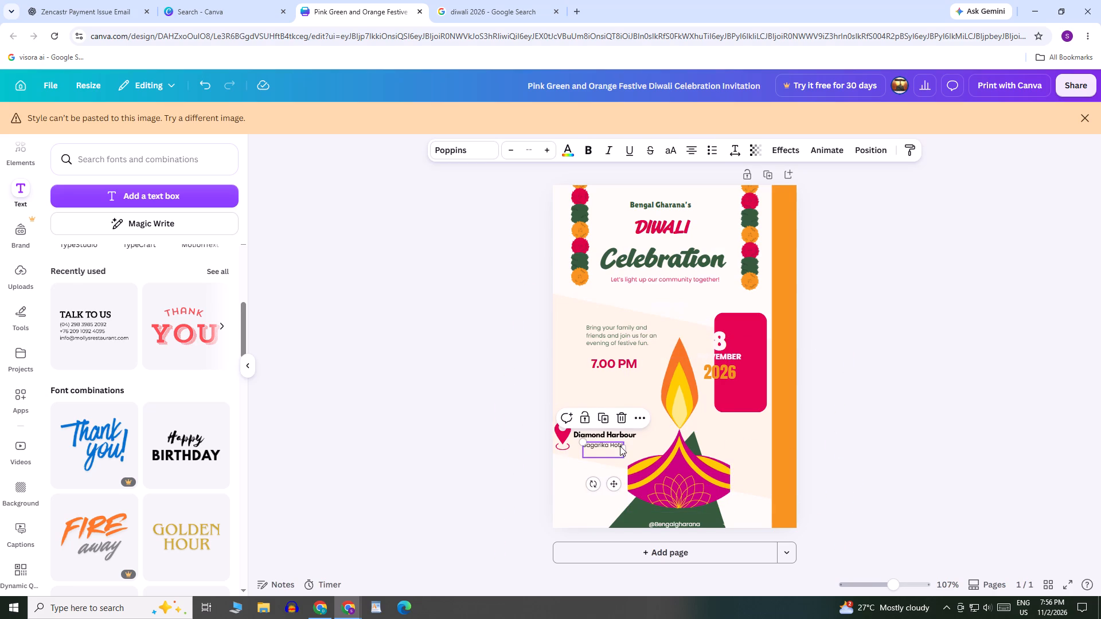
{"action": "double_click", "coordinate": [620, 446]}
{"action": "left_click", "coordinate": [621, 448]}
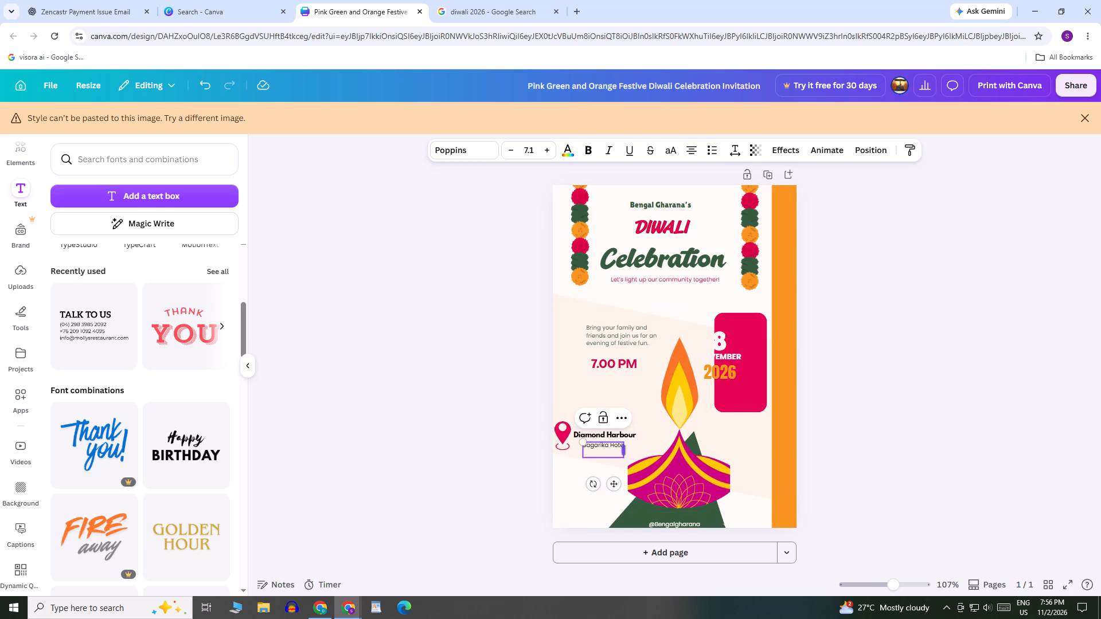
{"action": "left_click", "coordinate": [618, 447]}
{"action": "left_click_drag", "start_coordinate": [611, 446], "coordinate": [632, 449]}
{"action": "key", "text": "BackSpace"}
{"action": "key", "text": "Right"}
{"action": "key", "text": "BackSpace"}
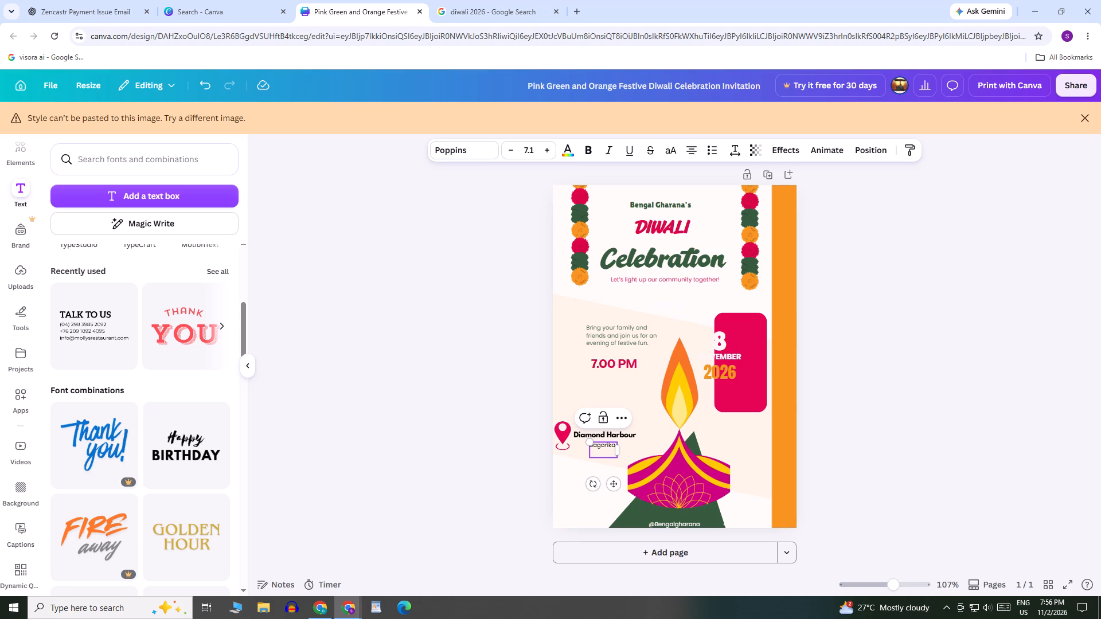
{"action": "key", "text": "space"}
{"action": "type", "text": "H"}
{"action": "key", "text": "o"}
{"action": "key", "text": "BackSpace"}
{"action": "key", "text": "BackSpace"}
{"action": "key", "text": "BackSpace"}
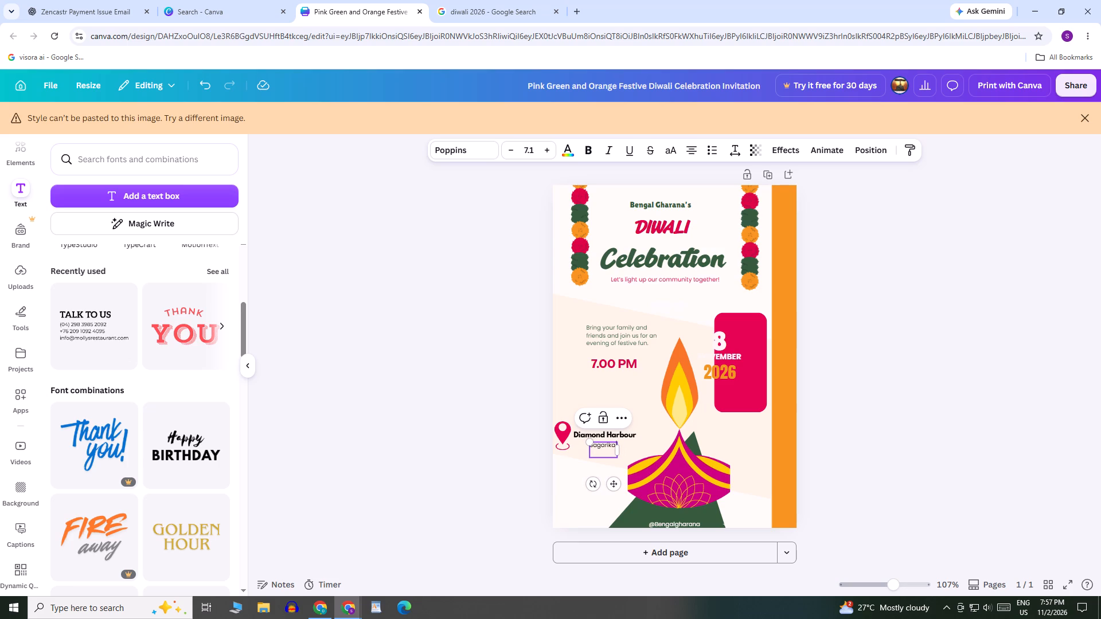
{"action": "key", "text": "BackSpace"}
{"action": "key", "text": "space"}
{"action": "type", "text": "Hotel"}
Change the font of the Sagarika Hotel text to League Spartan.
{"action": "left_click", "coordinate": [491, 152]}
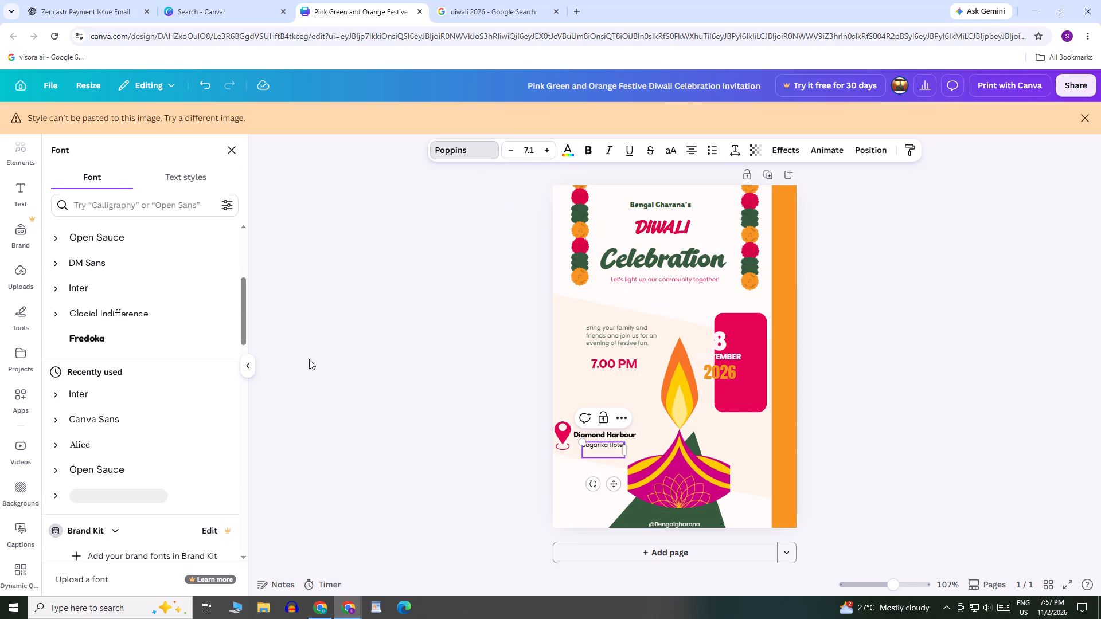
{"action": "scroll", "coordinate": [139, 395], "scroll_direction": "down", "scroll_amount": 6}
{"action": "left_click", "coordinate": [143, 425]}
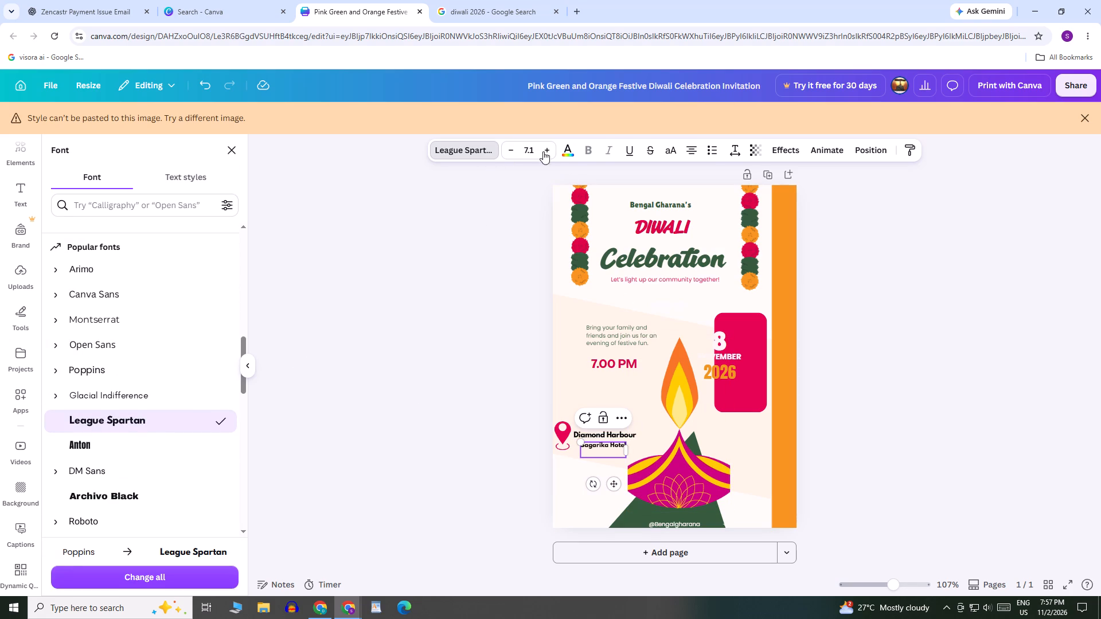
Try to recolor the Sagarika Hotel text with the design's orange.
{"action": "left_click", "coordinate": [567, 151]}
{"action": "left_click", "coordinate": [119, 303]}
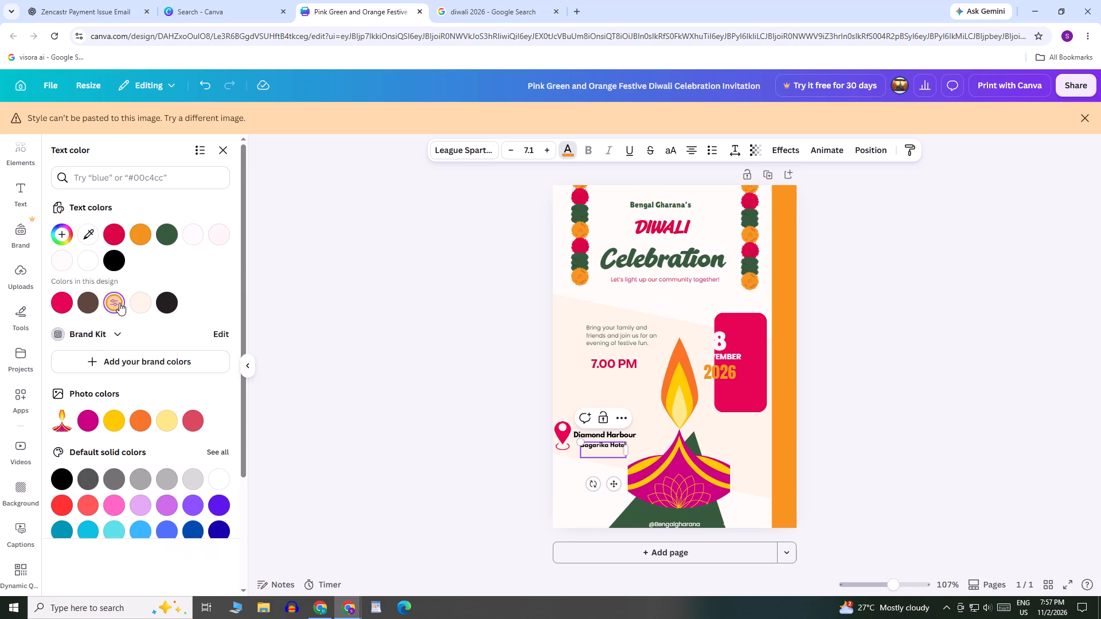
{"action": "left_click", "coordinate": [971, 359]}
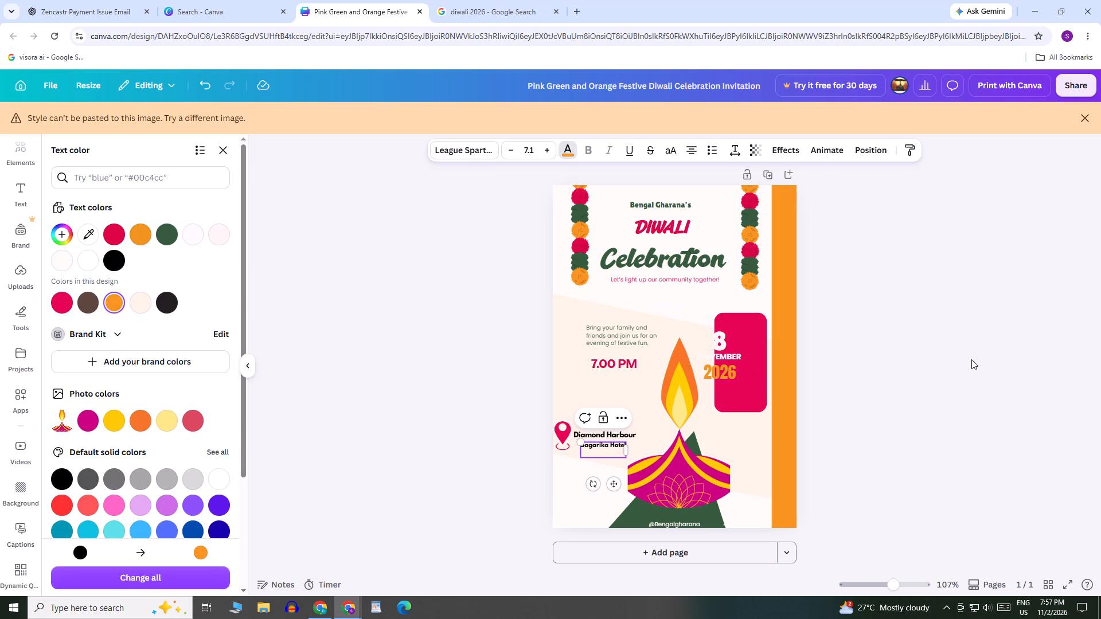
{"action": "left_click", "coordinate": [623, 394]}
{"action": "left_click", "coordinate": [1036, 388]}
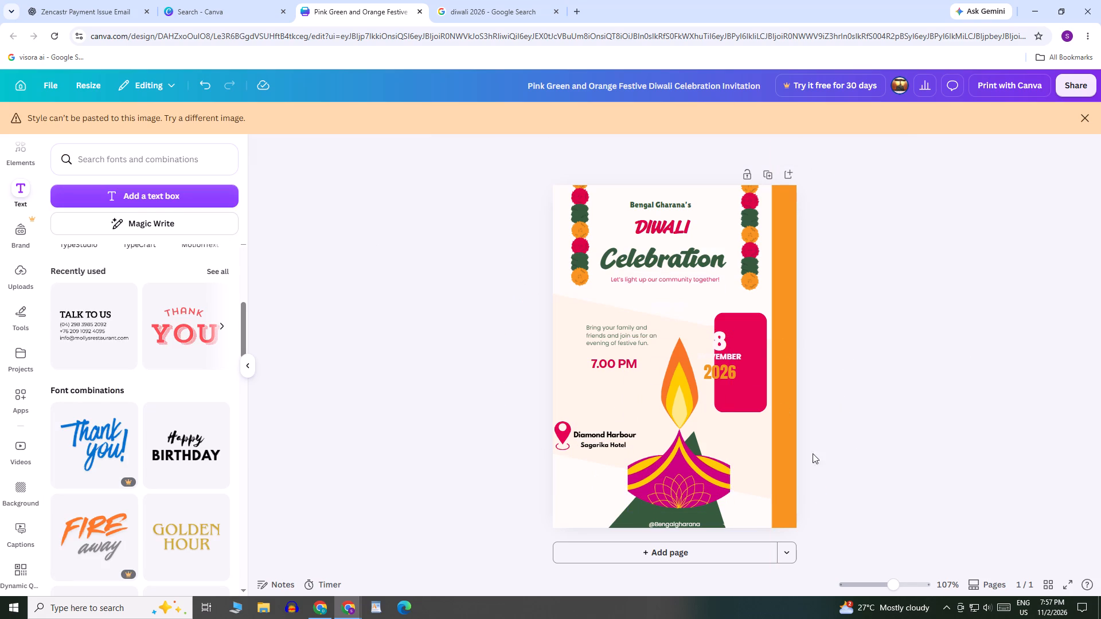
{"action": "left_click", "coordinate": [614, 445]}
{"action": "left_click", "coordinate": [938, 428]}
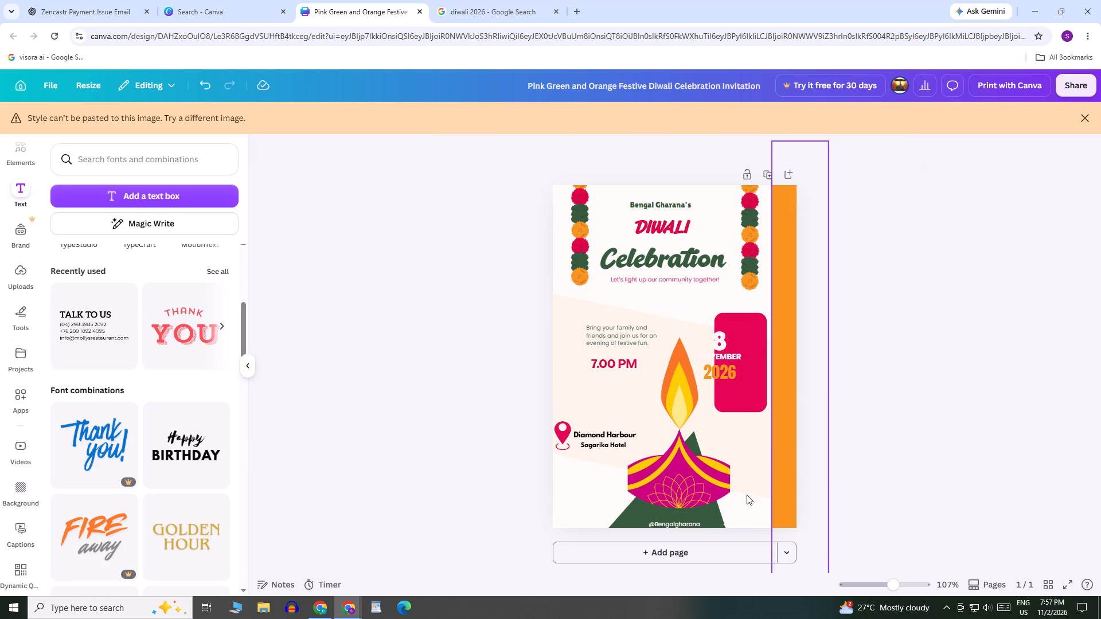
{"action": "left_click_drag", "start_coordinate": [692, 522], "coordinate": [615, 519]}
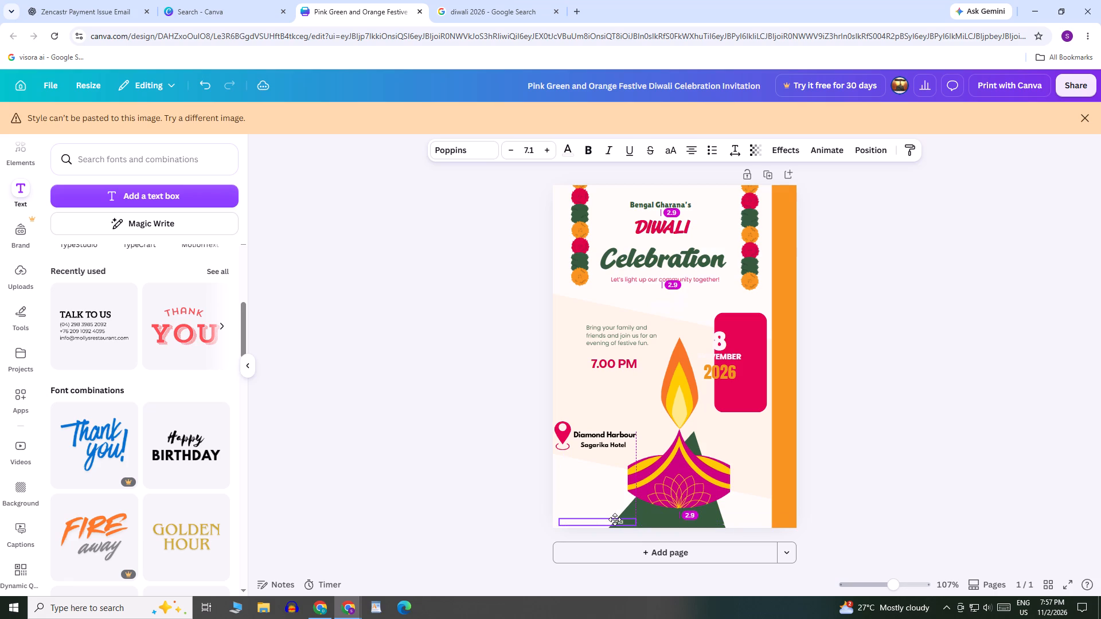
{"action": "left_click_drag", "start_coordinate": [615, 519], "coordinate": [614, 519]}
{"action": "left_click_drag", "start_coordinate": [616, 518], "coordinate": [608, 520]}
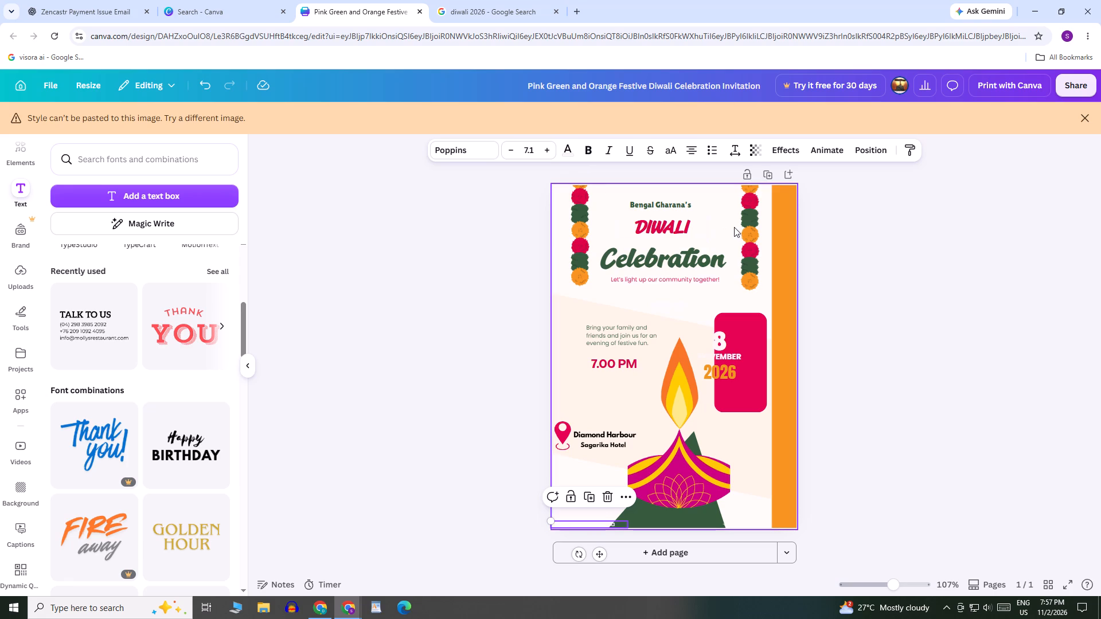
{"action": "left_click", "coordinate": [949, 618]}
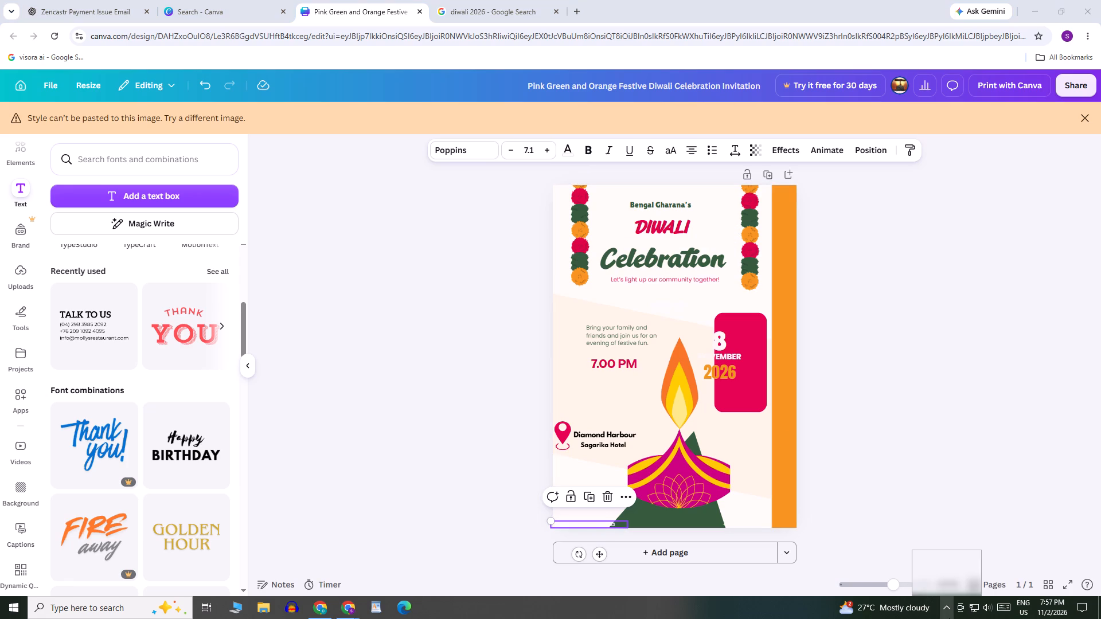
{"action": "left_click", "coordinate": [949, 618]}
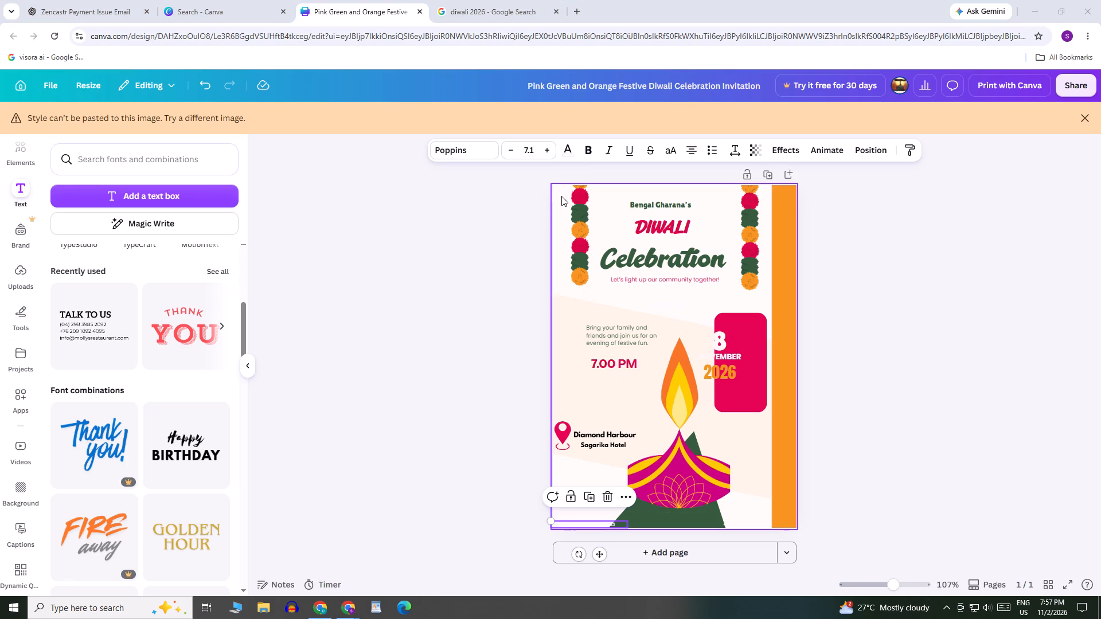
{"action": "left_click", "coordinate": [572, 152]}
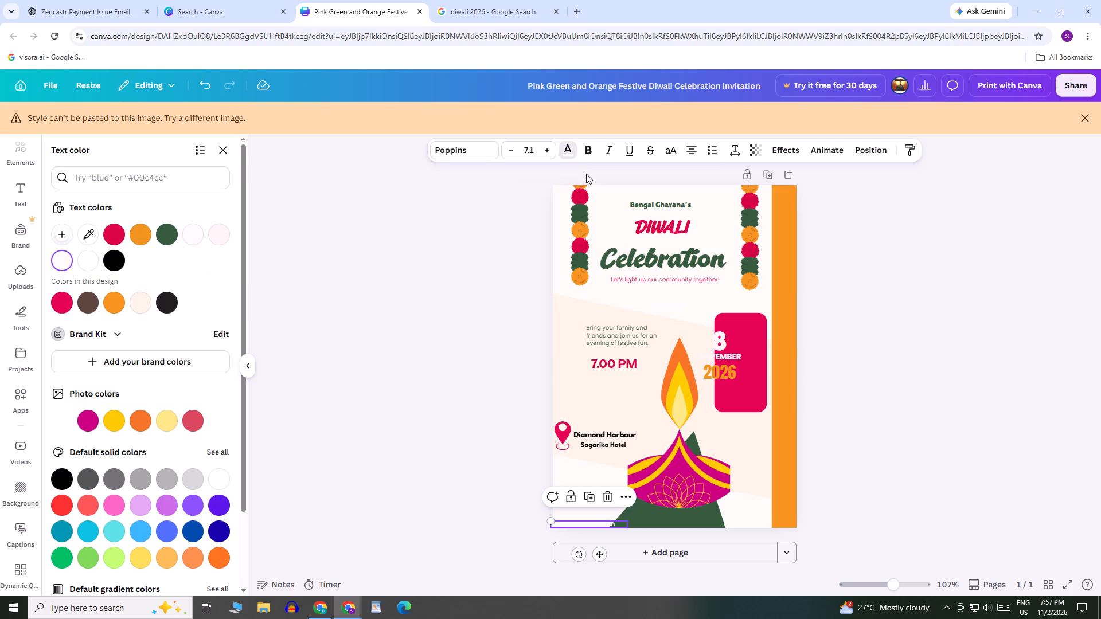
{"action": "left_click", "coordinate": [602, 524]}
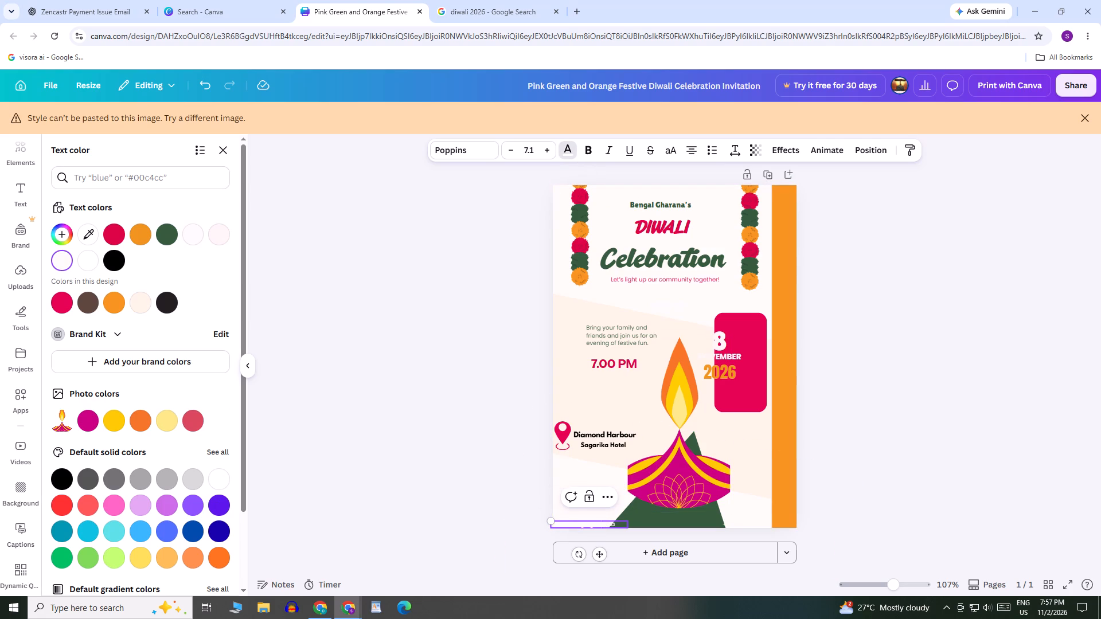
{"action": "left_click", "coordinate": [602, 524]}
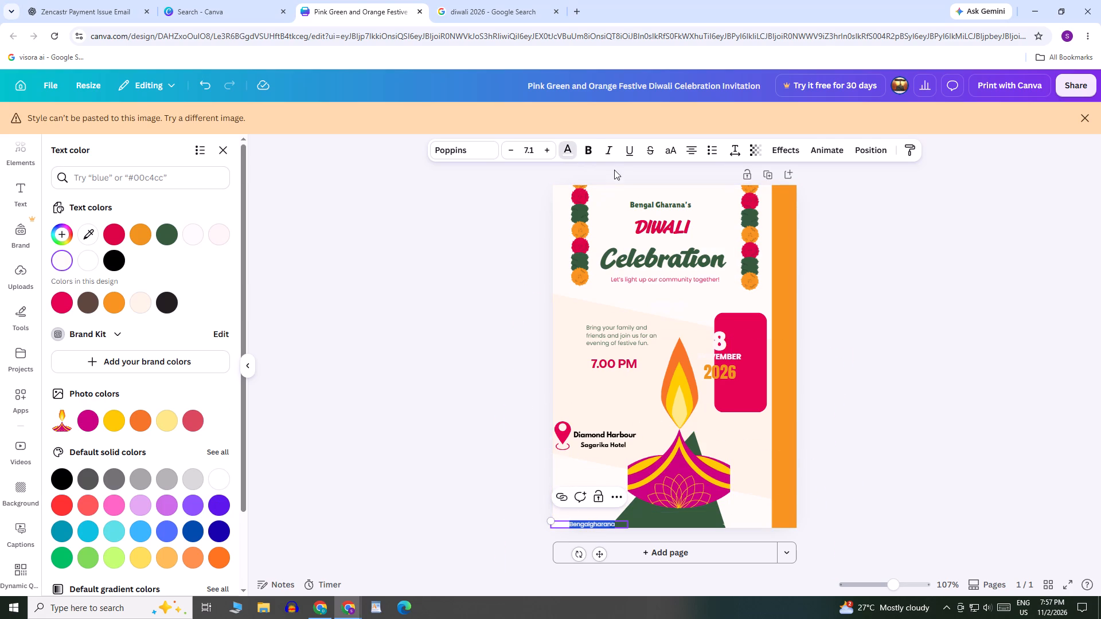
{"action": "left_click", "coordinate": [617, 523]}
{"action": "left_click", "coordinate": [617, 523]}
{"action": "left_click", "coordinate": [617, 523], "text": "ctrl"}
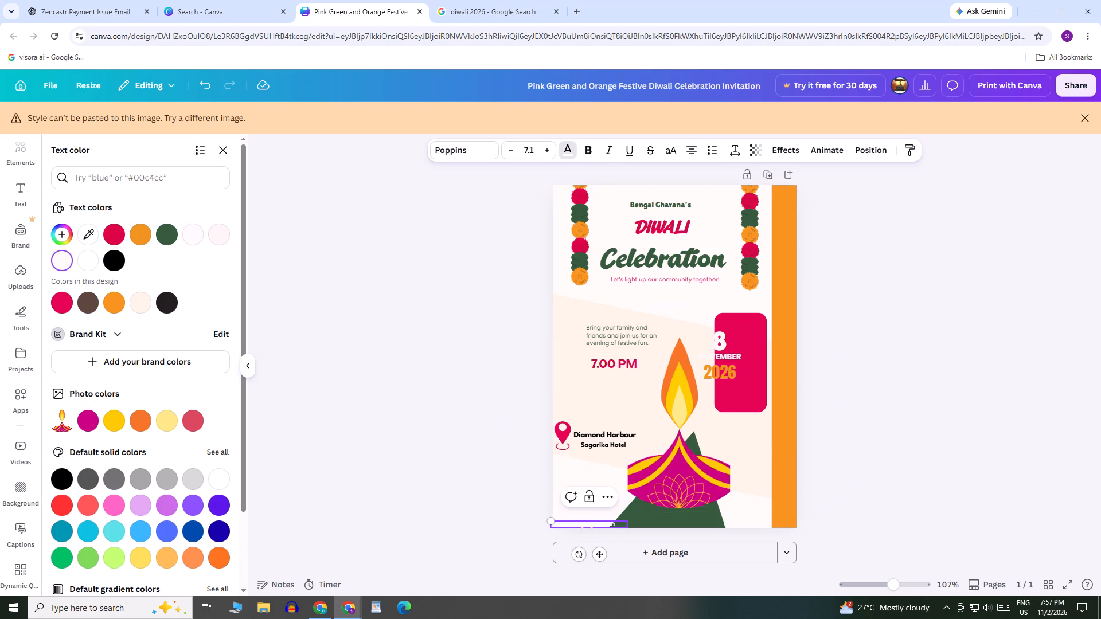
{"action": "key", "text": "ctrl+a"}
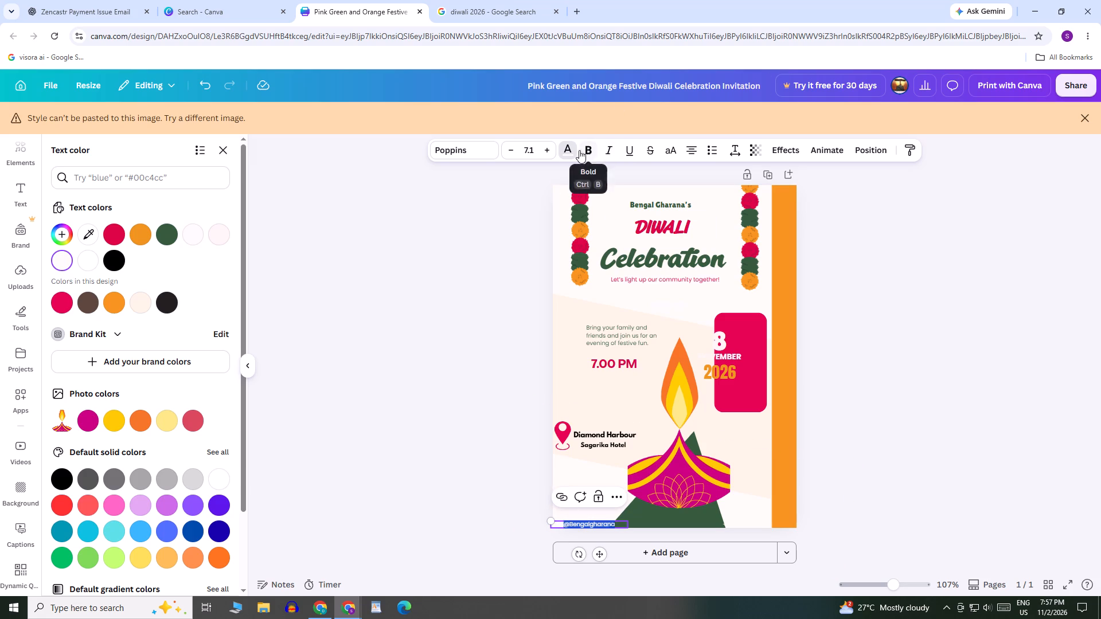
{"action": "left_click", "coordinate": [562, 149]}
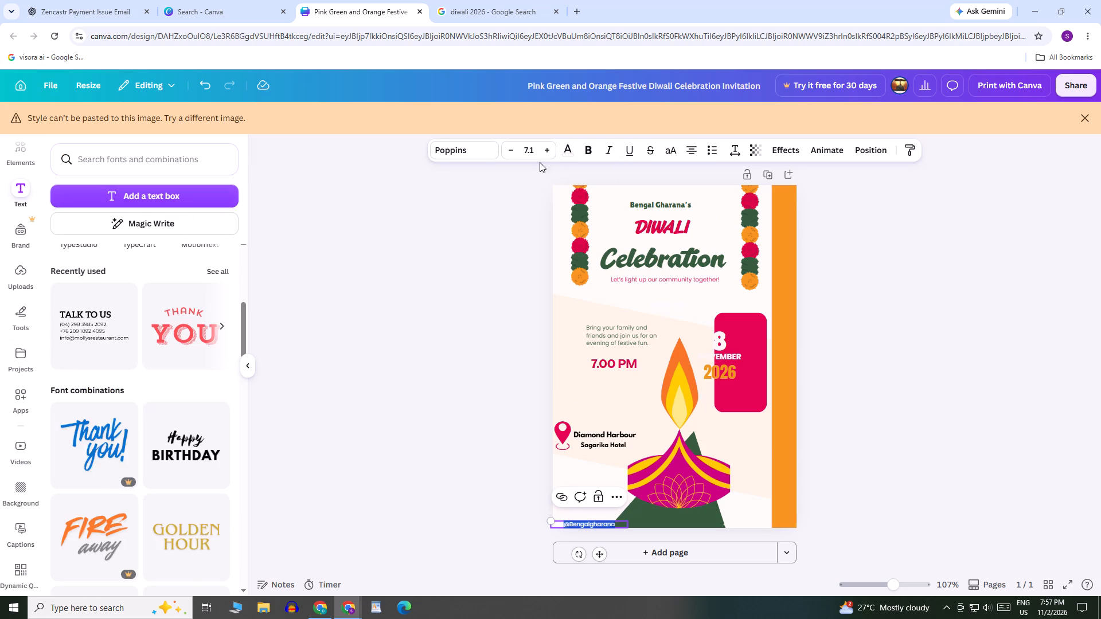
{"action": "left_click", "coordinate": [572, 150]}
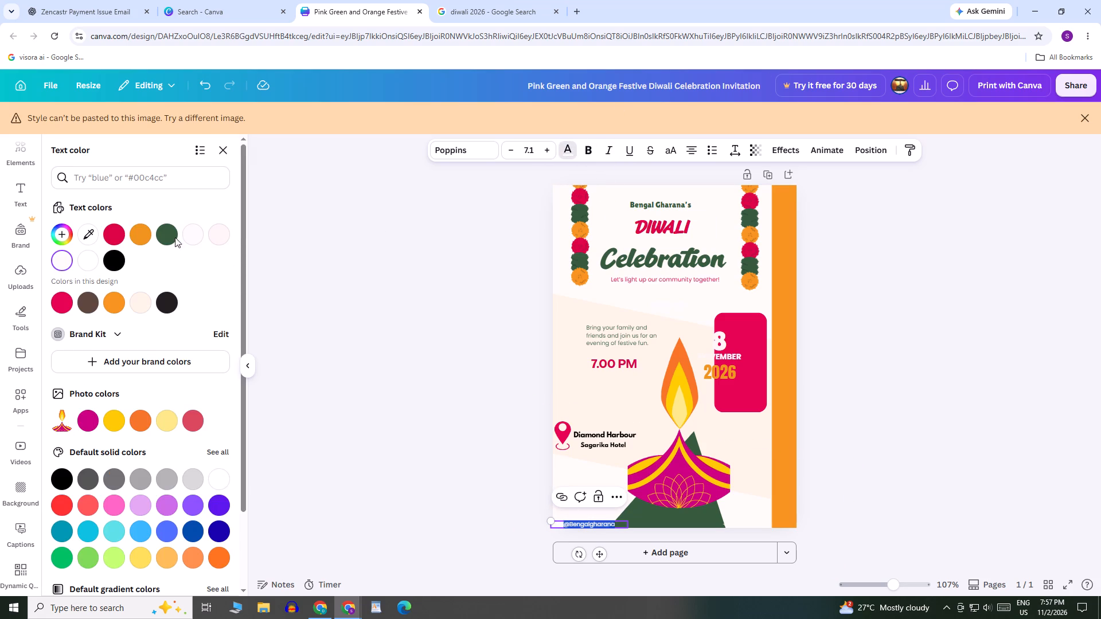
{"action": "left_click", "coordinate": [169, 232]}
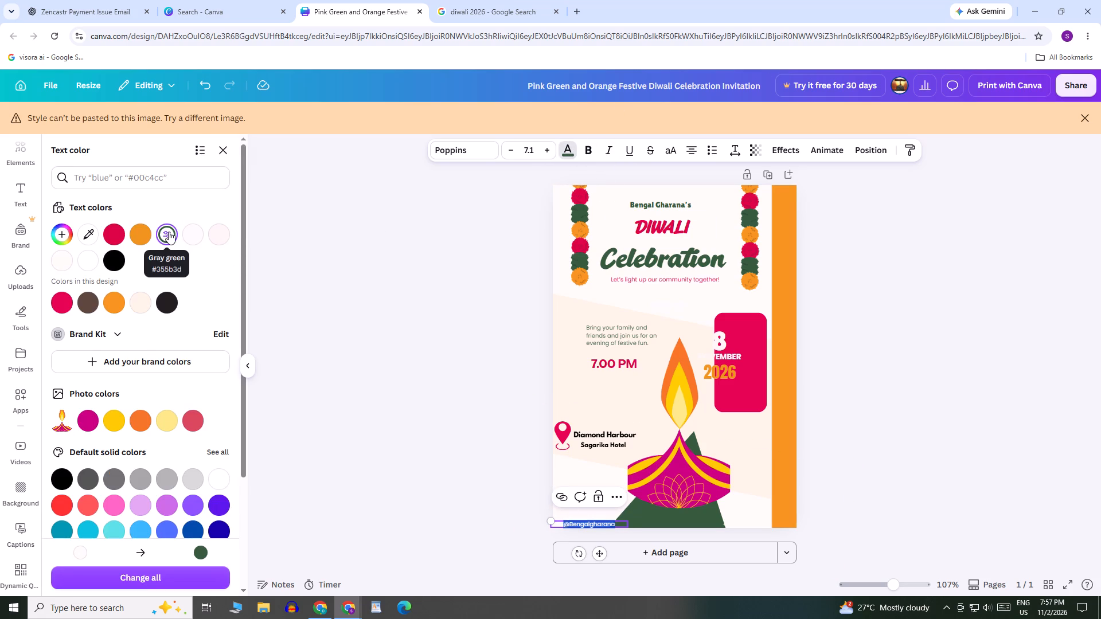
{"action": "left_click", "coordinate": [63, 300]}
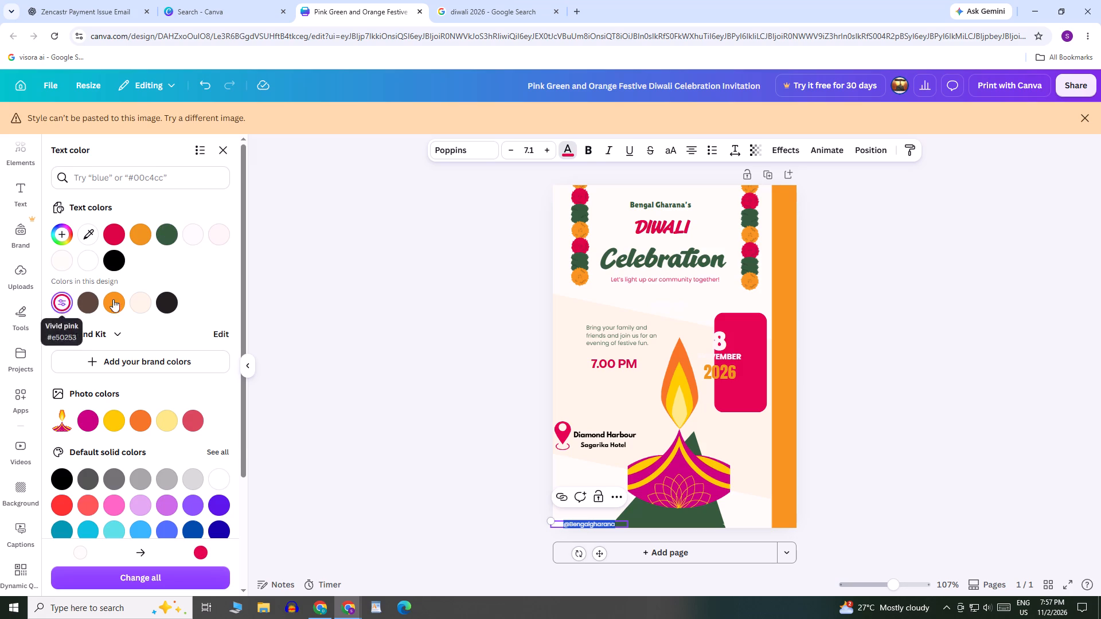
{"action": "left_click", "coordinate": [334, 308]}
{"action": "left_click", "coordinate": [880, 378]}
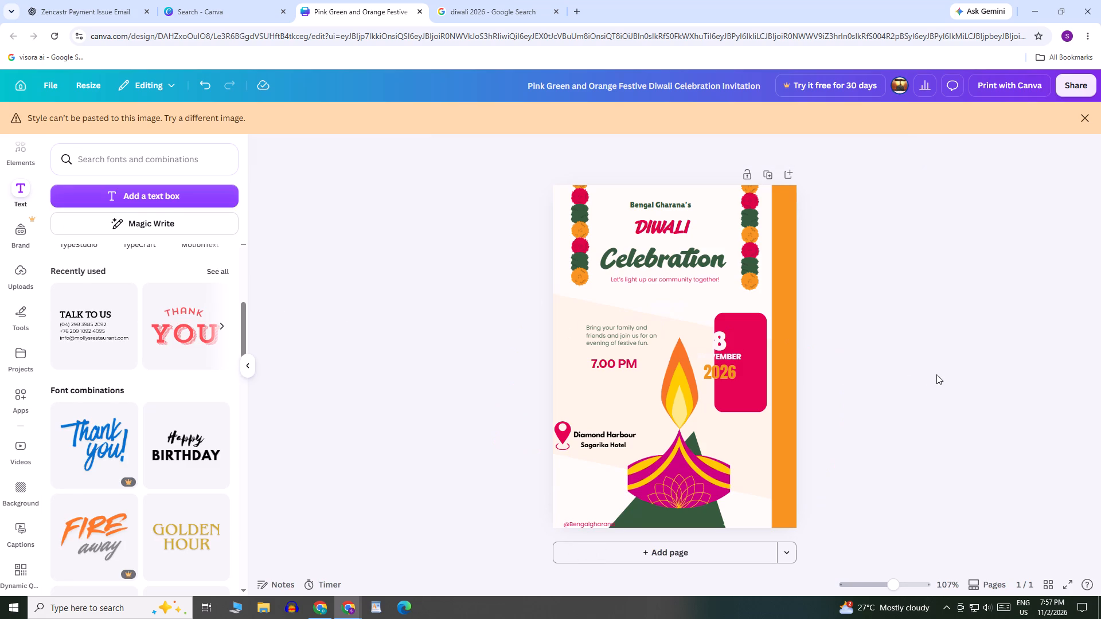
{"action": "left_click", "coordinate": [599, 522]}
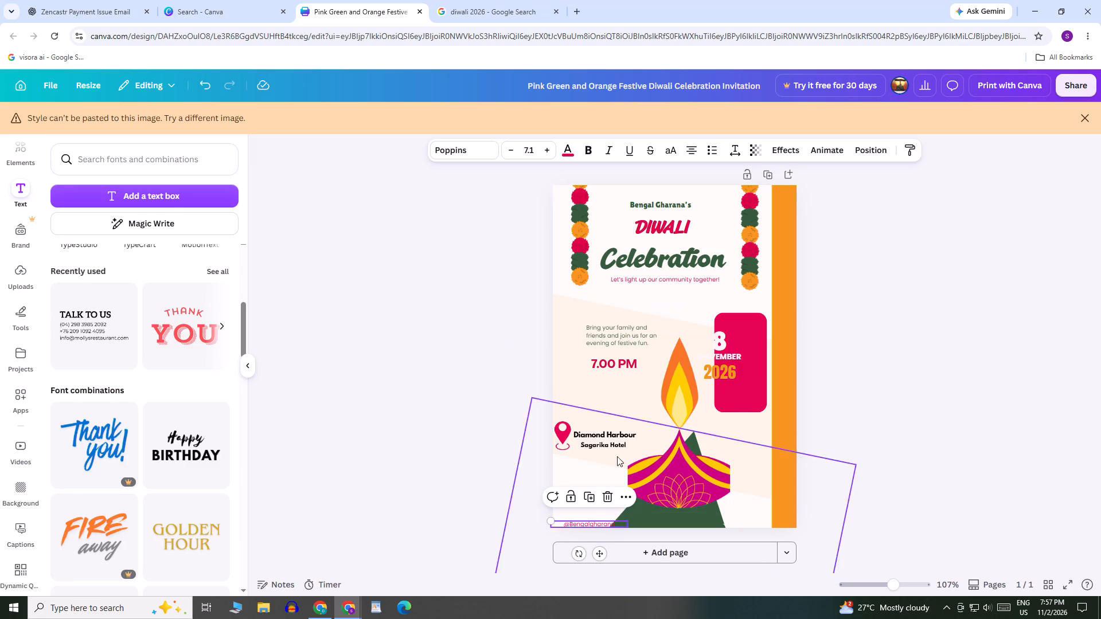
{"action": "left_click", "coordinate": [551, 150]}
{"action": "left_click", "coordinate": [551, 150]}
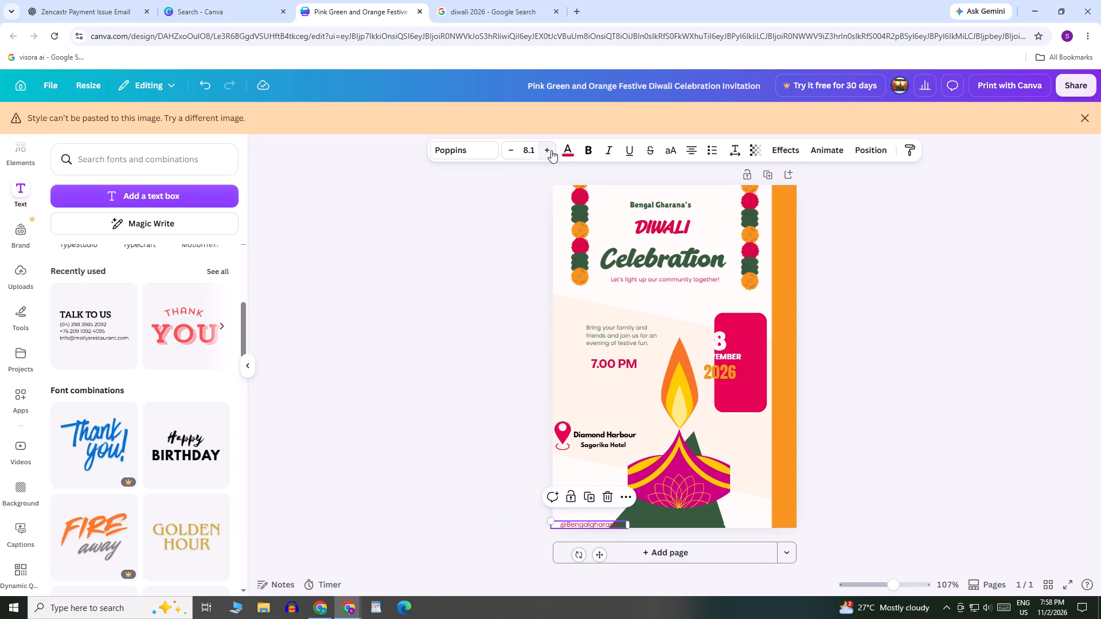
{"action": "left_click", "coordinate": [608, 526]}
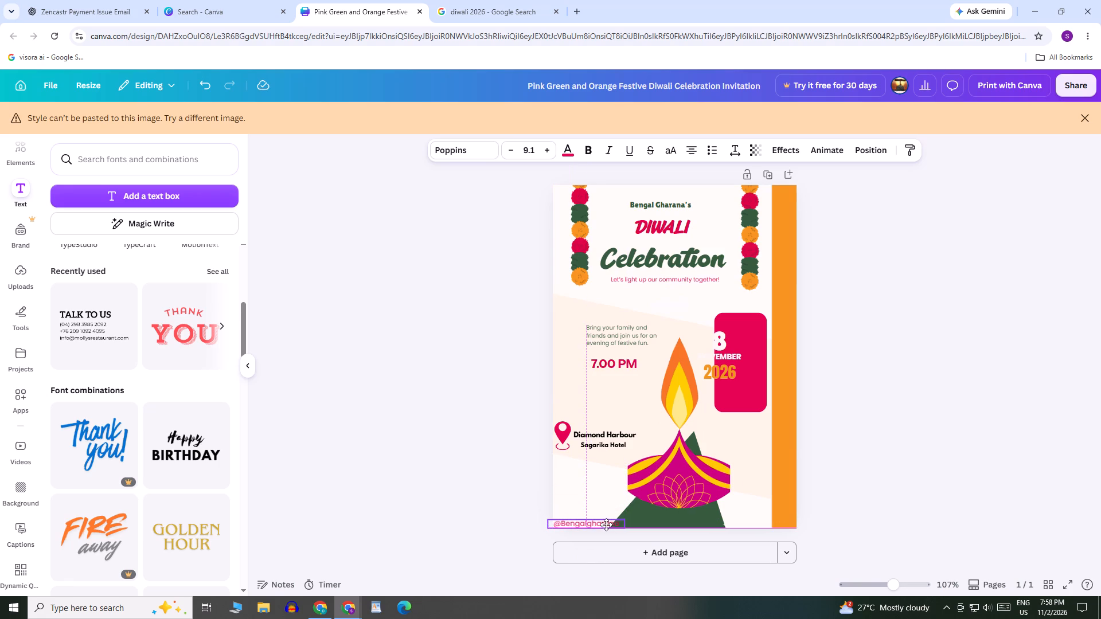
{"action": "left_click", "coordinate": [590, 152]}
{"action": "left_click", "coordinate": [487, 150]}
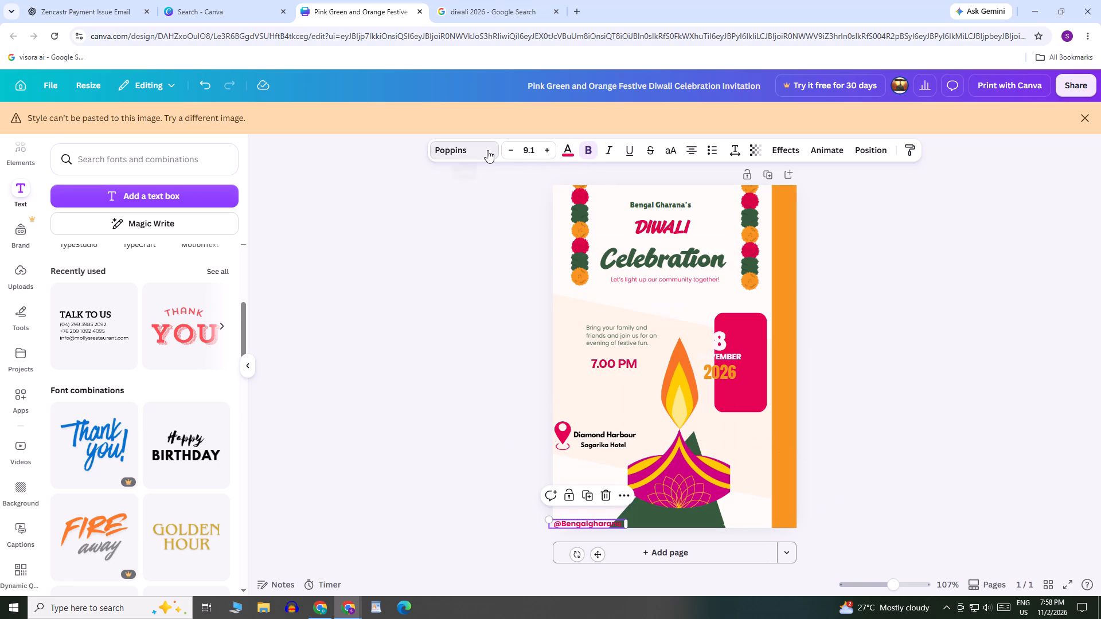
{"action": "left_click", "coordinate": [157, 449]}
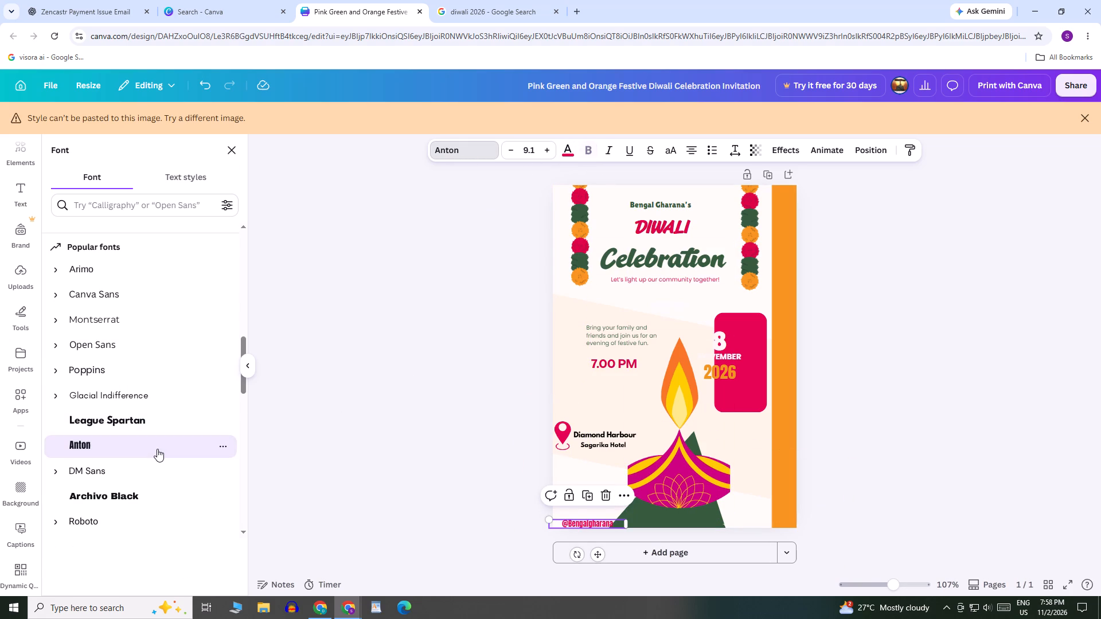
{"action": "left_click", "coordinate": [886, 434]}
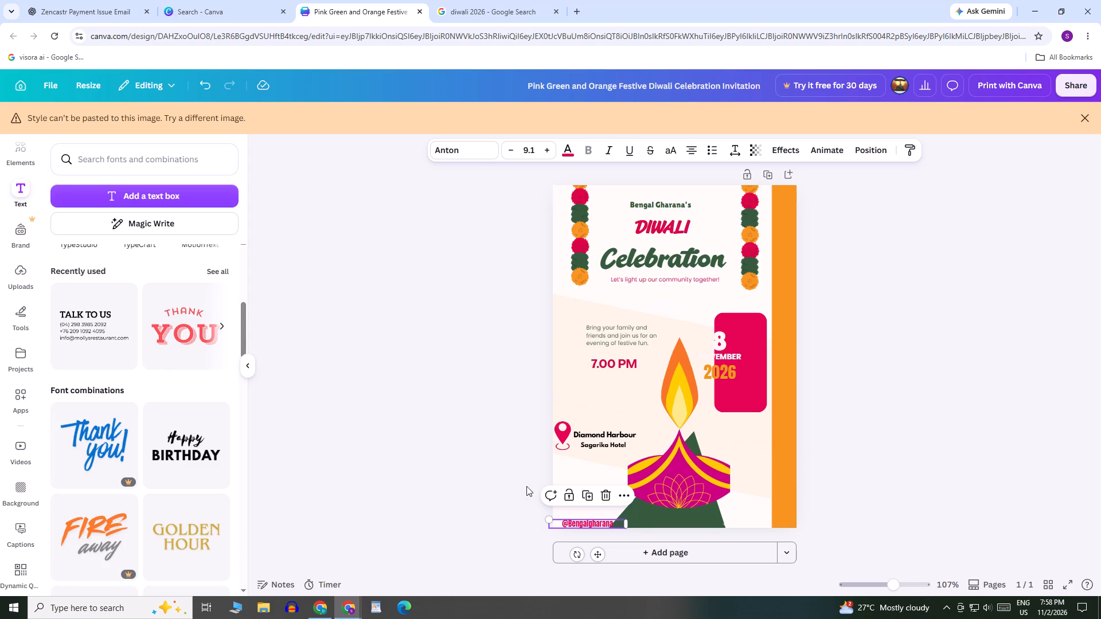
{"action": "left_click", "coordinate": [472, 478]}
{"action": "left_click_drag", "start_coordinate": [602, 526], "coordinate": [594, 527]}
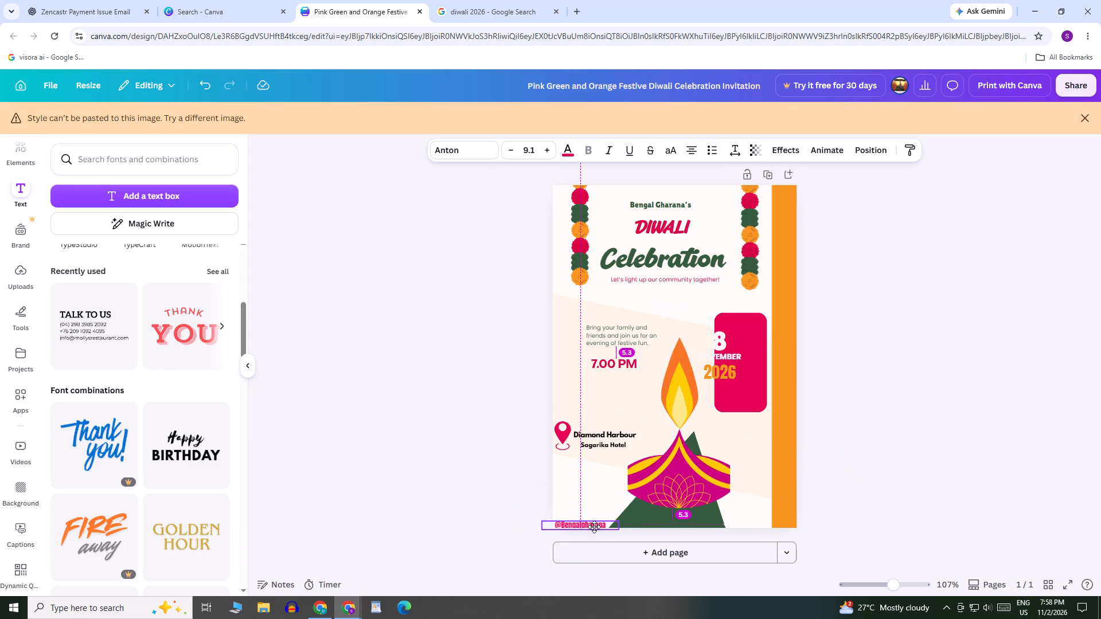
{"action": "left_click_drag", "start_coordinate": [594, 527], "coordinate": [594, 527]}
{"action": "left_click", "coordinate": [909, 487]}
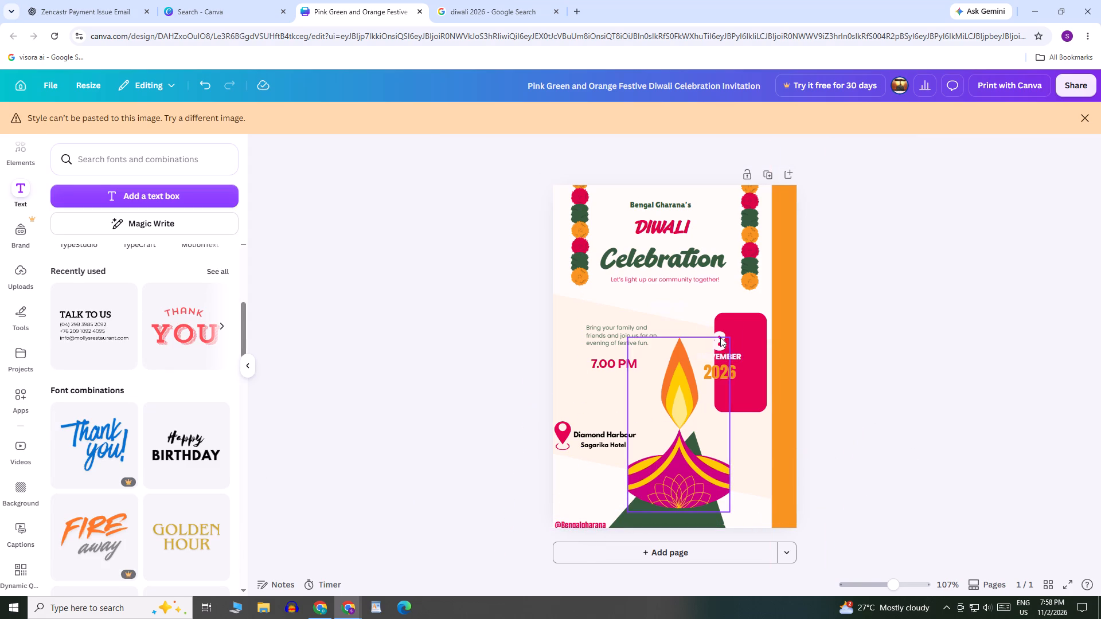
Move the date texts 8, NOVEMBER and 2026 onto the pink rounded rectangle beside the diya flame.
{"action": "left_click_drag", "start_coordinate": [721, 335], "coordinate": [740, 331]}
{"action": "left_click_drag", "start_coordinate": [736, 356], "coordinate": [739, 356]}
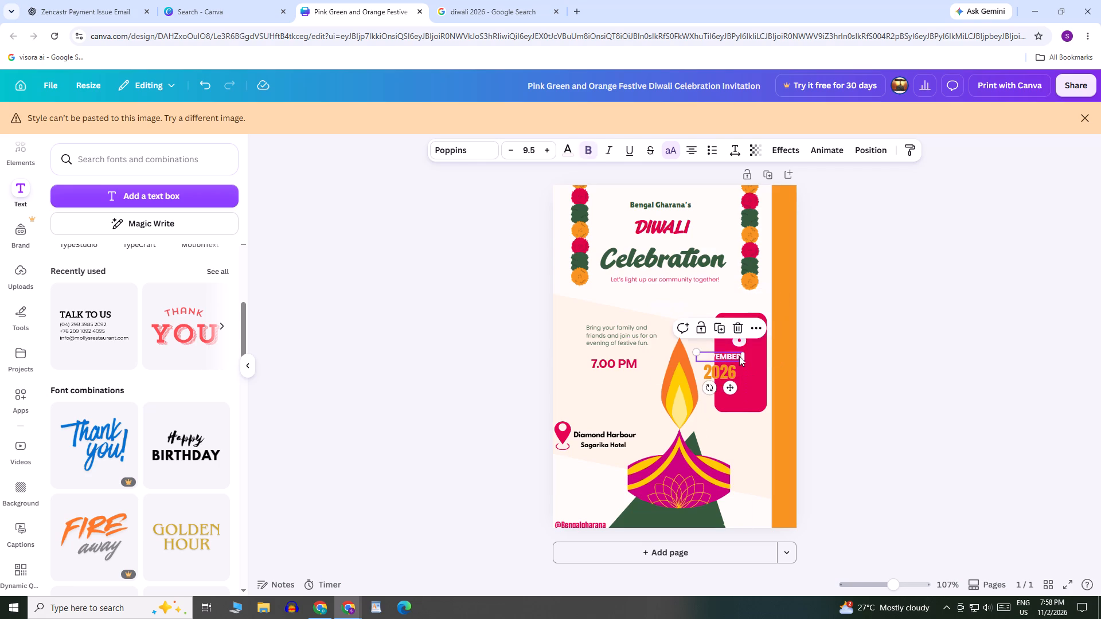
{"action": "left_click_drag", "start_coordinate": [739, 356], "coordinate": [755, 355]}
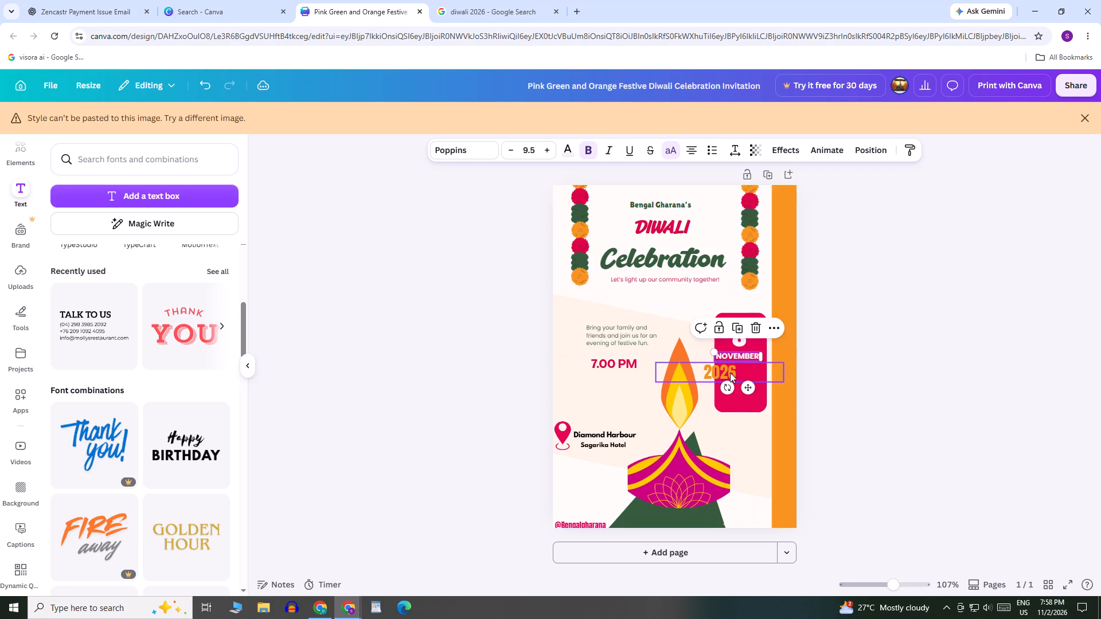
{"action": "left_click_drag", "start_coordinate": [726, 376], "coordinate": [748, 376]}
{"action": "left_click", "coordinate": [921, 352]}
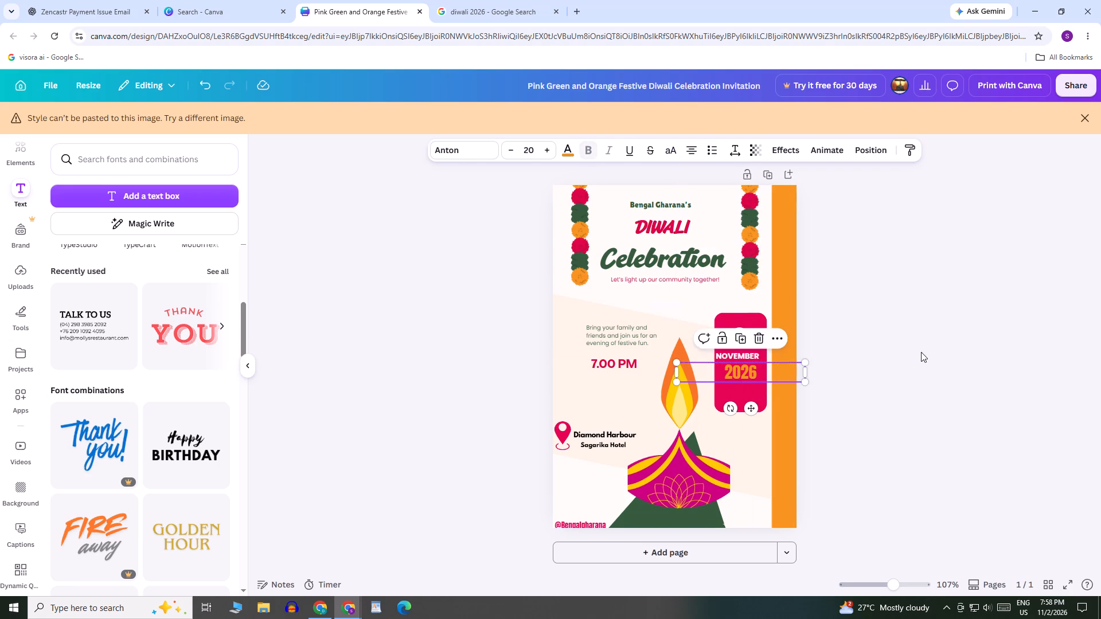
Change the font of the footer phone number to League Spartan.
{"action": "left_click", "coordinate": [724, 523]}
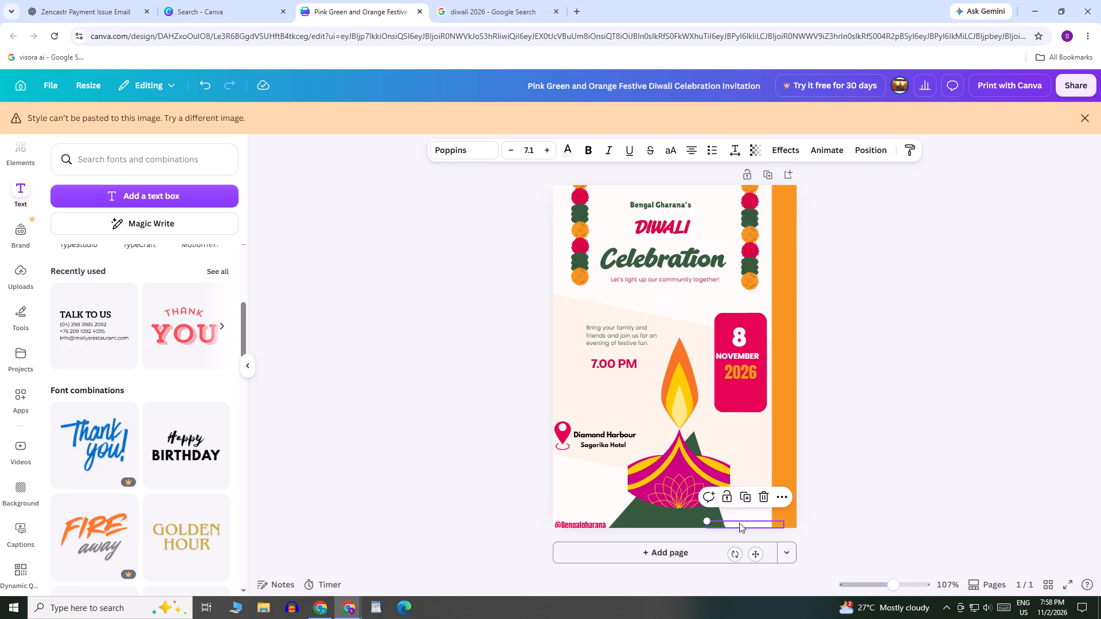
{"action": "left_click", "coordinate": [740, 523]}
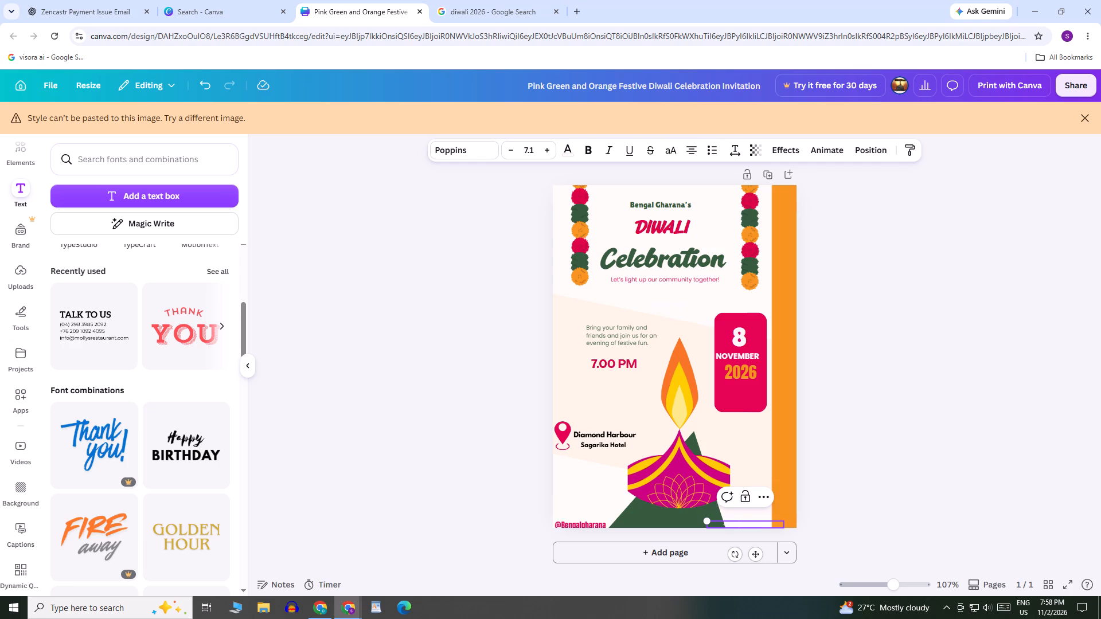
{"action": "left_click", "coordinate": [944, 480]}
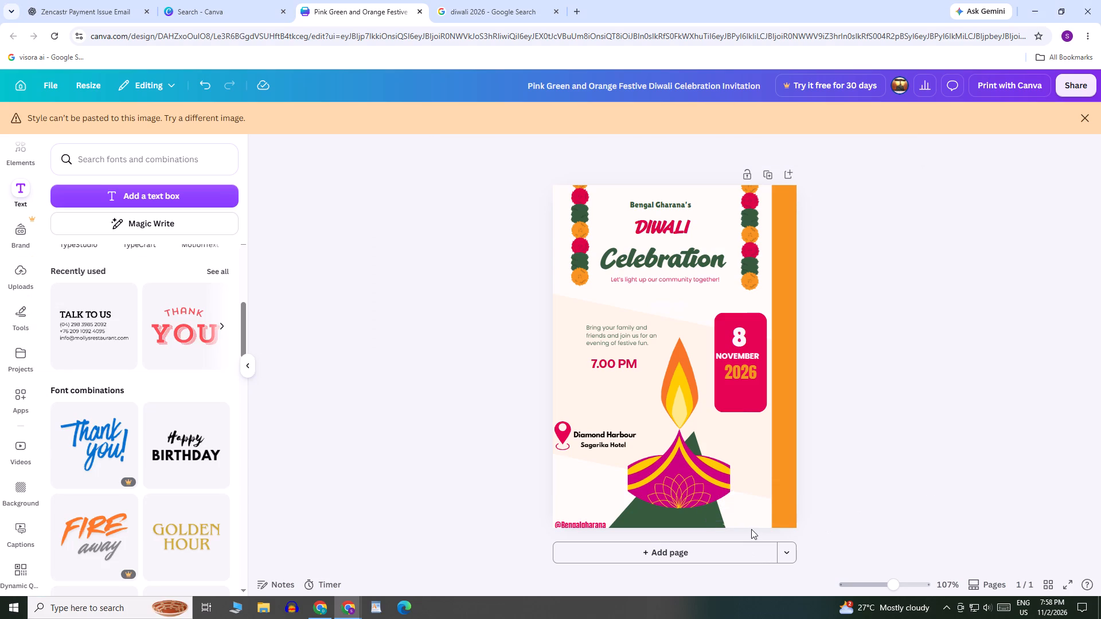
{"action": "double_click", "coordinate": [748, 526]}
{"action": "key", "text": "ctrl+a"}
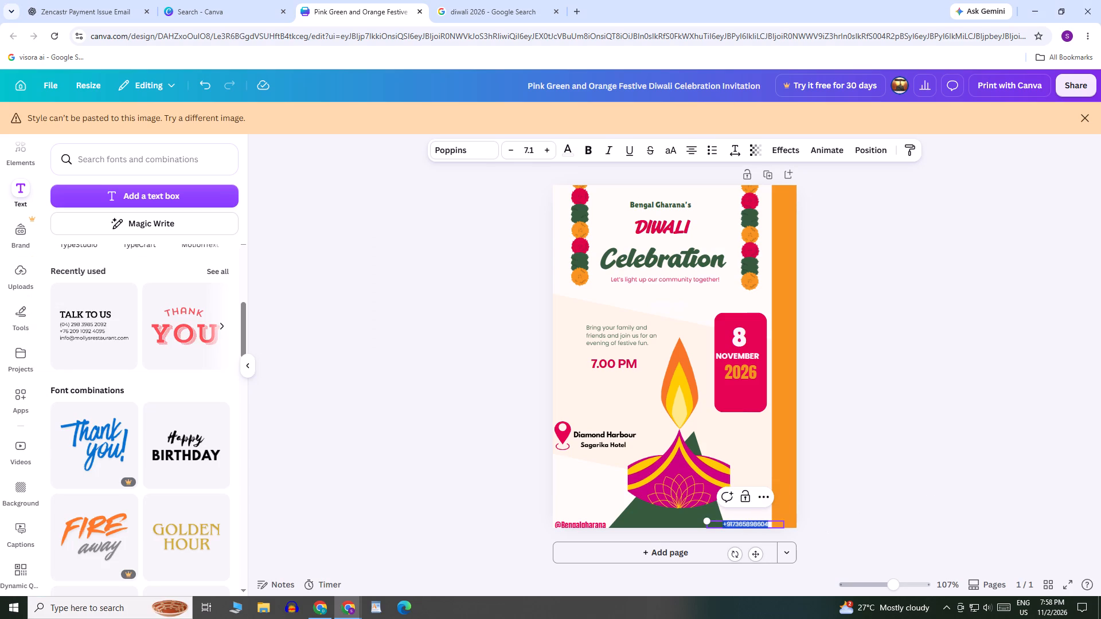
{"action": "left_click", "coordinate": [476, 153]}
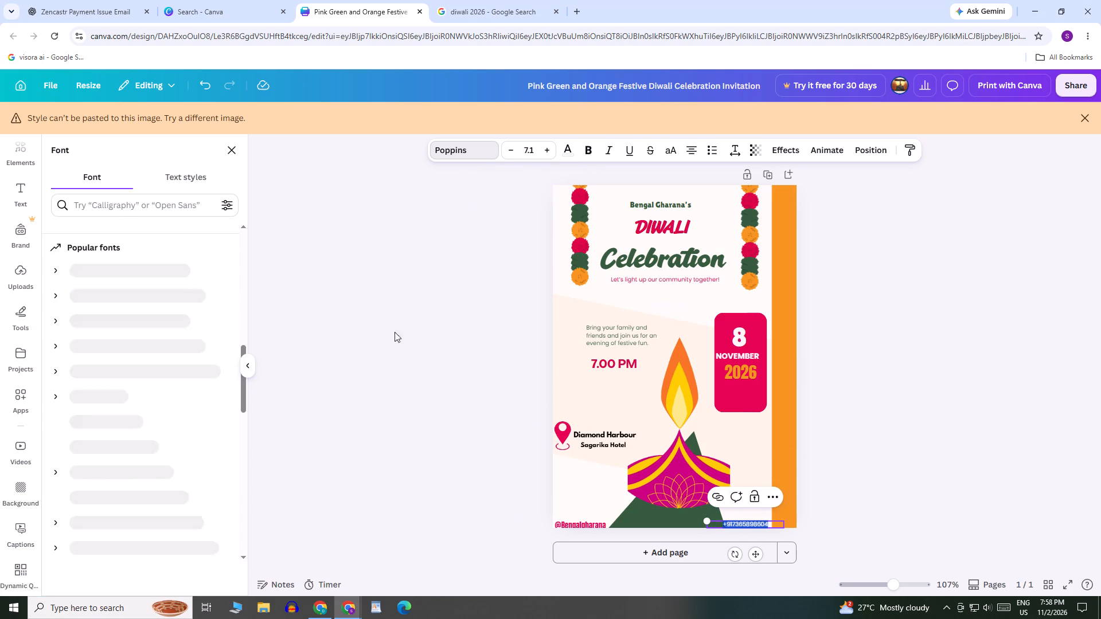
{"action": "left_click", "coordinate": [118, 418]}
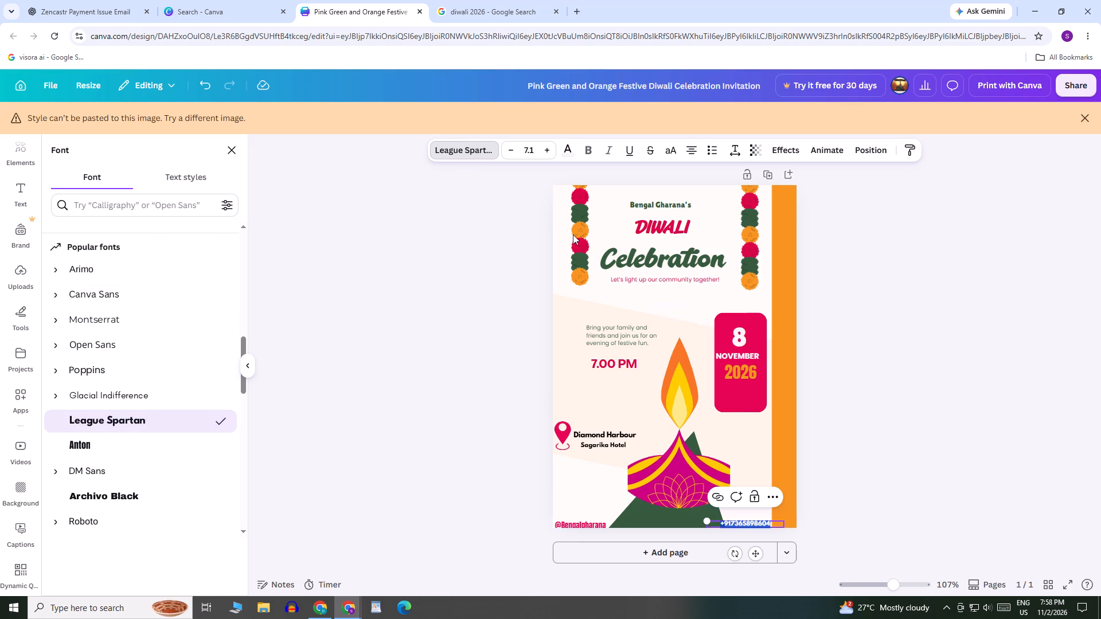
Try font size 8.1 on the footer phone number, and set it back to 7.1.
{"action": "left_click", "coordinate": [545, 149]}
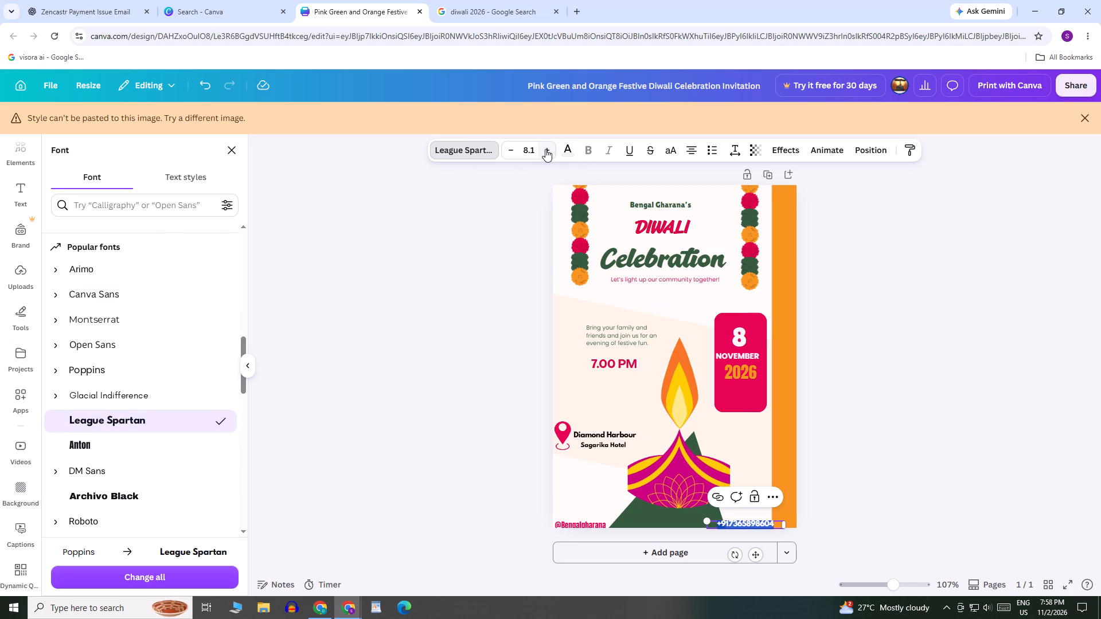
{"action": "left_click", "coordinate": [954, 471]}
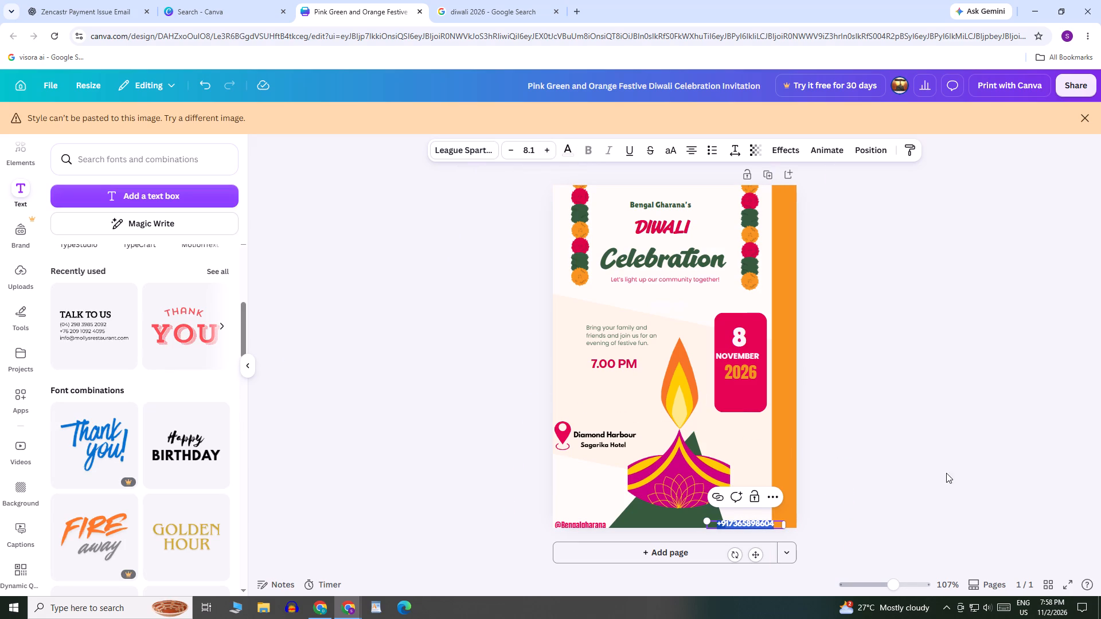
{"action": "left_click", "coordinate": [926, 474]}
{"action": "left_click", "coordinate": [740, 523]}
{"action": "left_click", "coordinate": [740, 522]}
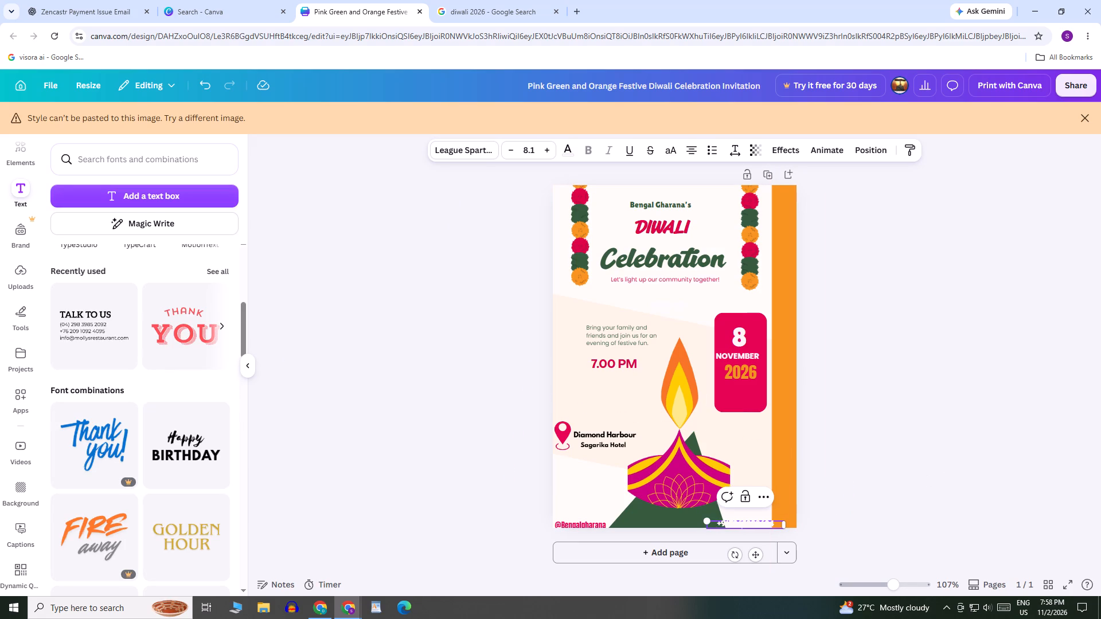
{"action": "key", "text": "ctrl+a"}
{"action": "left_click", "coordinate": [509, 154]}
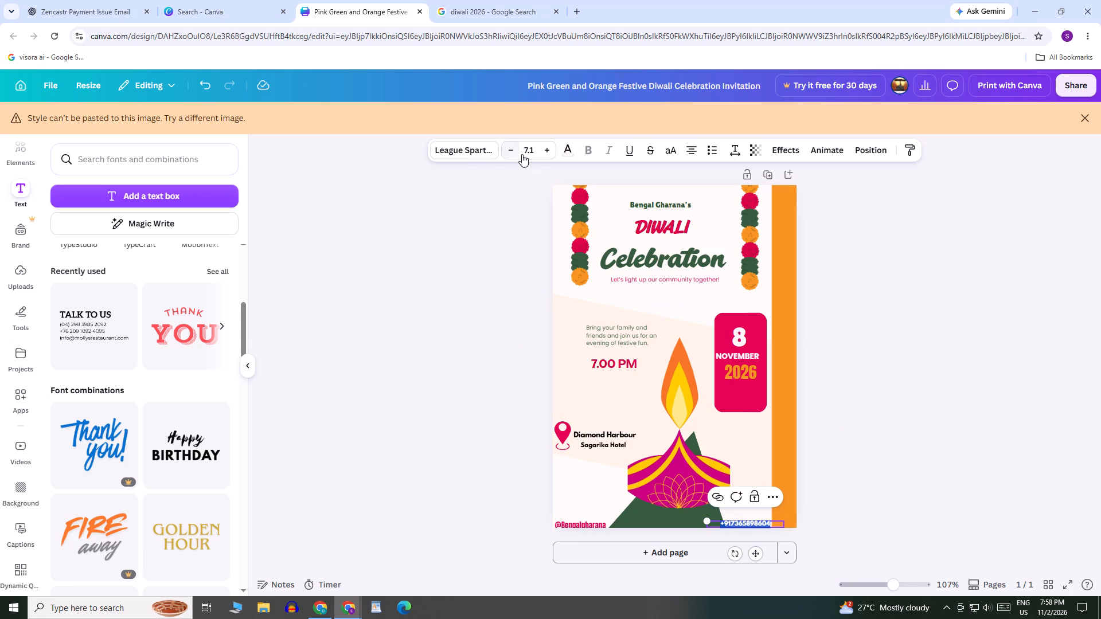
Recolor the footer phone number with the design's gray green, #355b3d.
{"action": "left_click", "coordinate": [569, 152]}
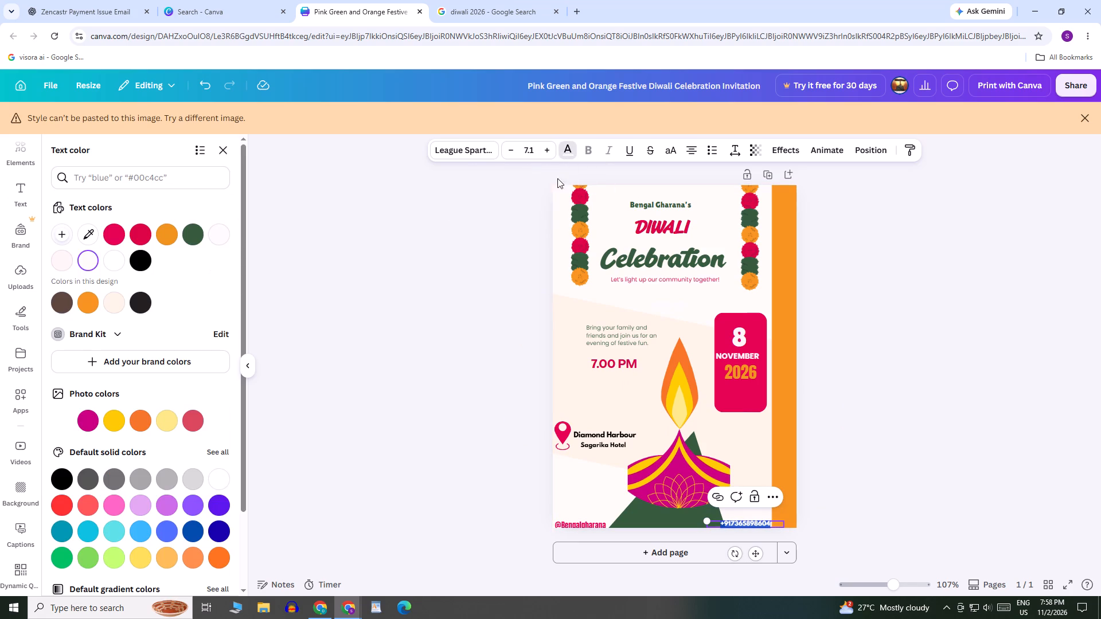
{"action": "left_click", "coordinate": [197, 235]}
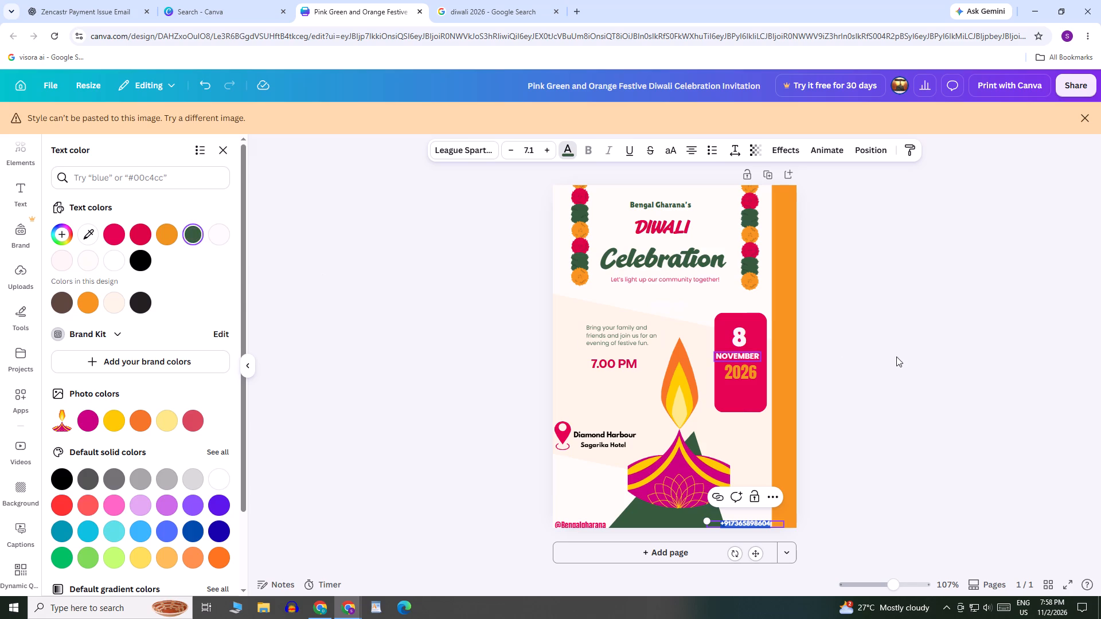
{"action": "left_click", "coordinate": [896, 356]}
{"action": "left_click", "coordinate": [894, 359]}
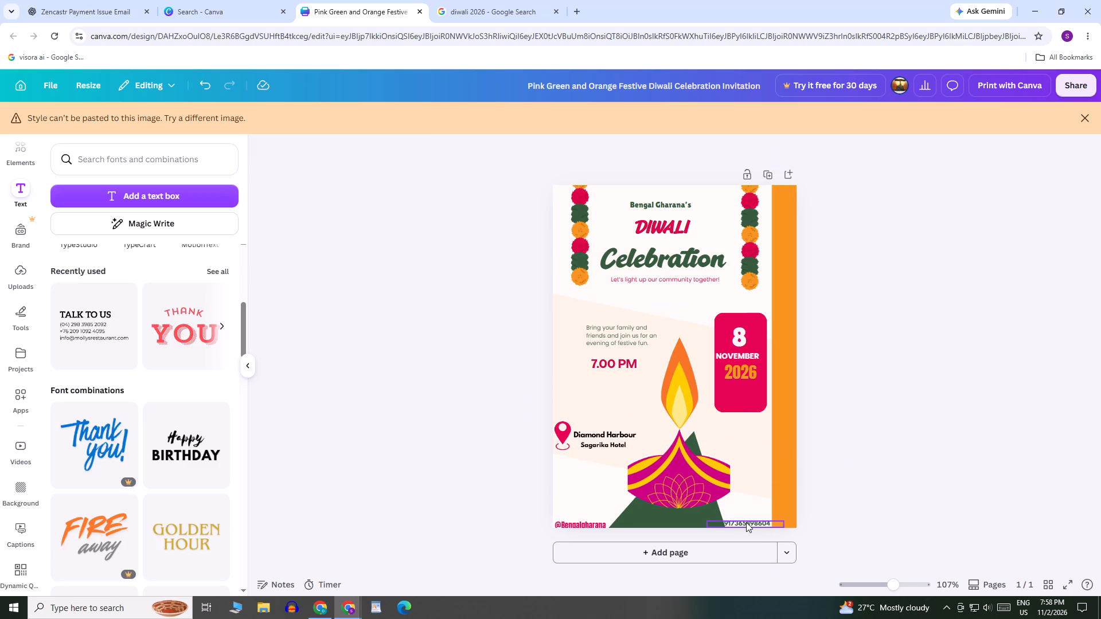
Nudge the footer phone number slightly up from the page's bottom edge.
{"action": "left_click", "coordinate": [746, 522]}
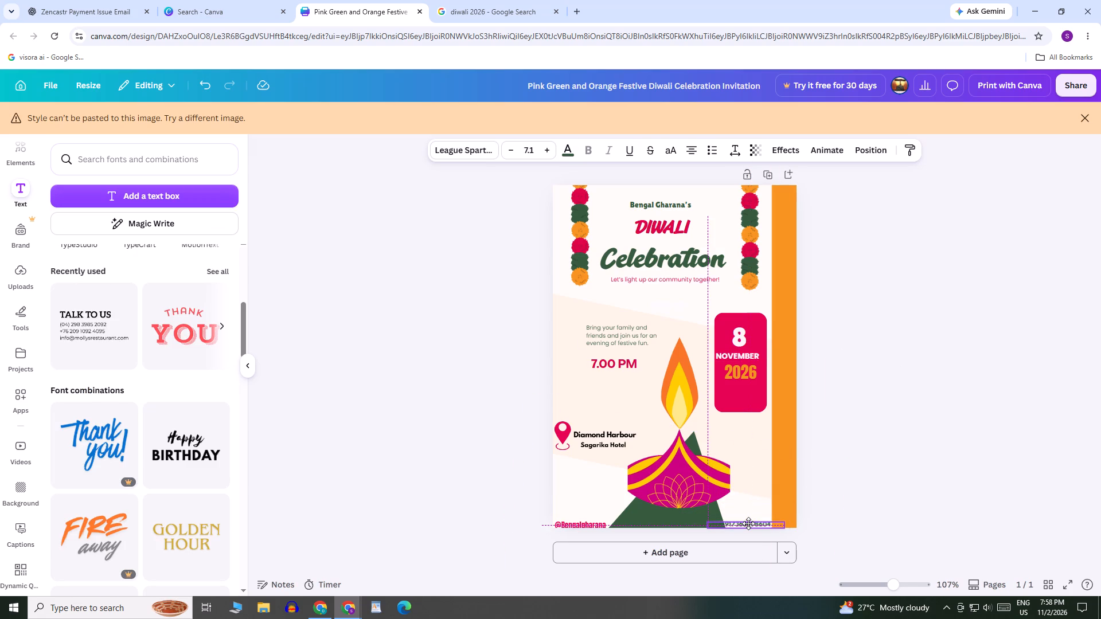
{"action": "left_click", "coordinate": [941, 467]}
Move the dark green background shape up and toward the location text so its peak sits behind the diya flame.
{"action": "left_click", "coordinate": [656, 514]}
{"action": "double_click", "coordinate": [656, 514]}
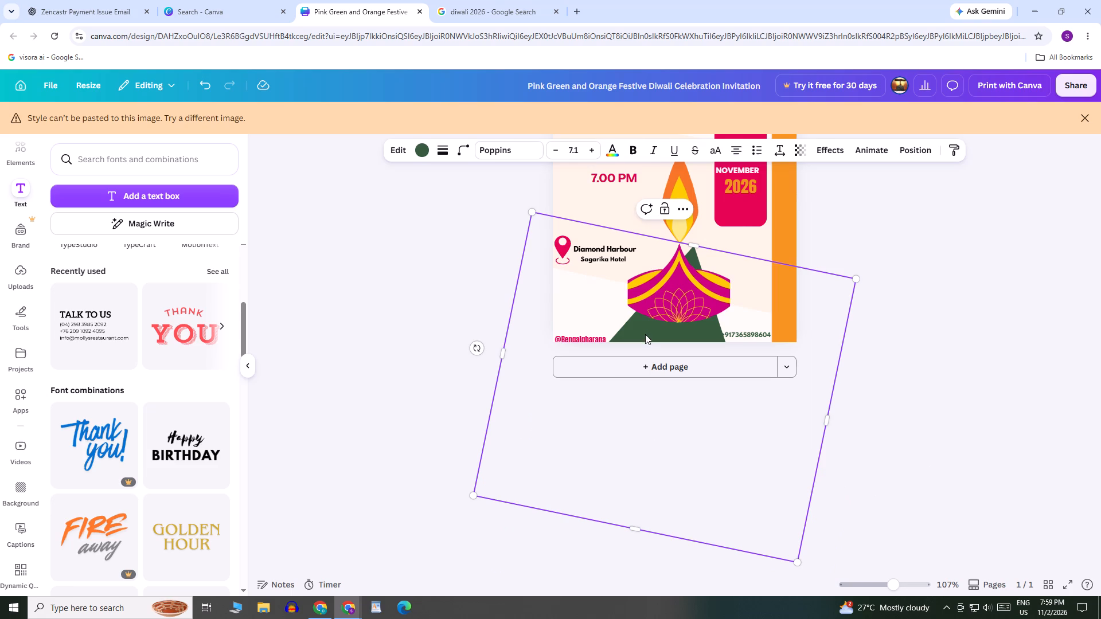
{"action": "left_click", "coordinate": [645, 331]}
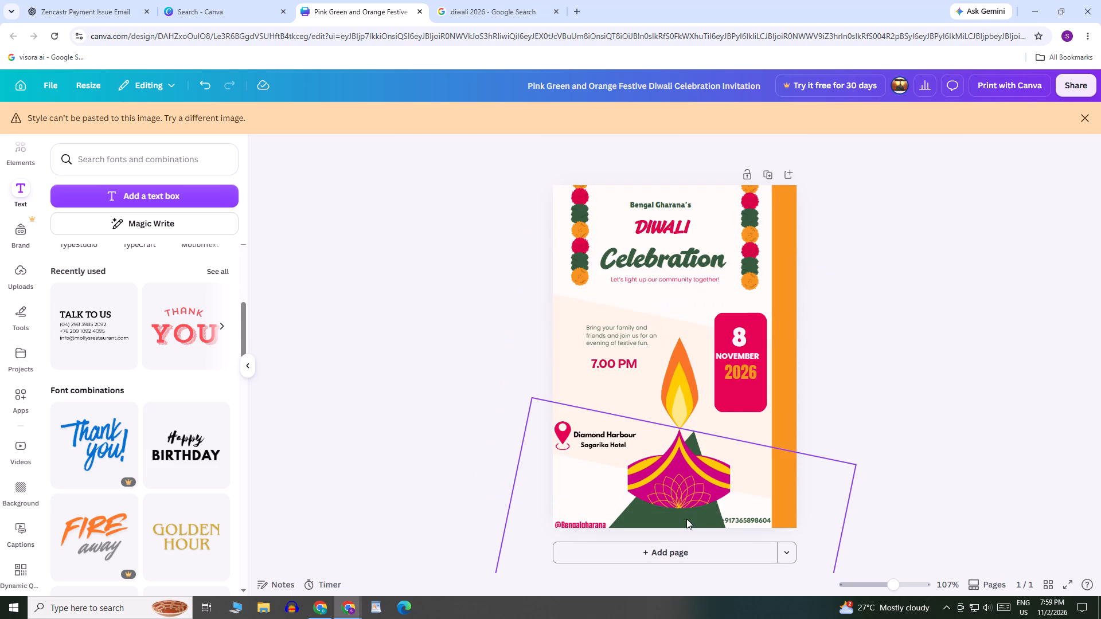
{"action": "left_click", "coordinate": [686, 519]}
{"action": "left_click_drag", "start_coordinate": [686, 519], "coordinate": [656, 524]}
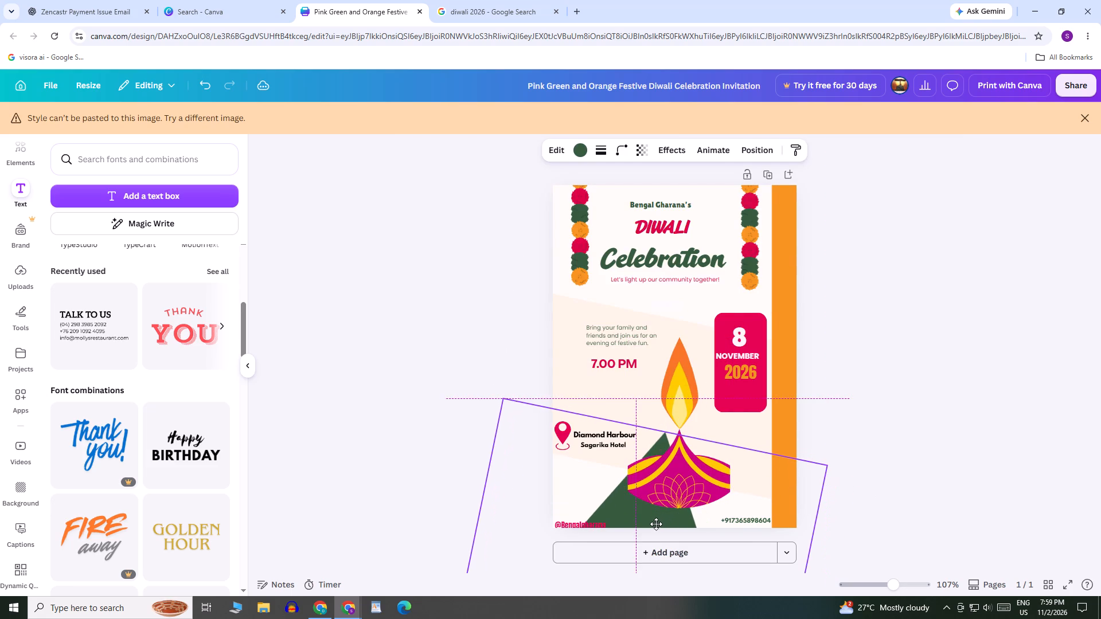
{"action": "left_click_drag", "start_coordinate": [656, 524], "coordinate": [676, 516]}
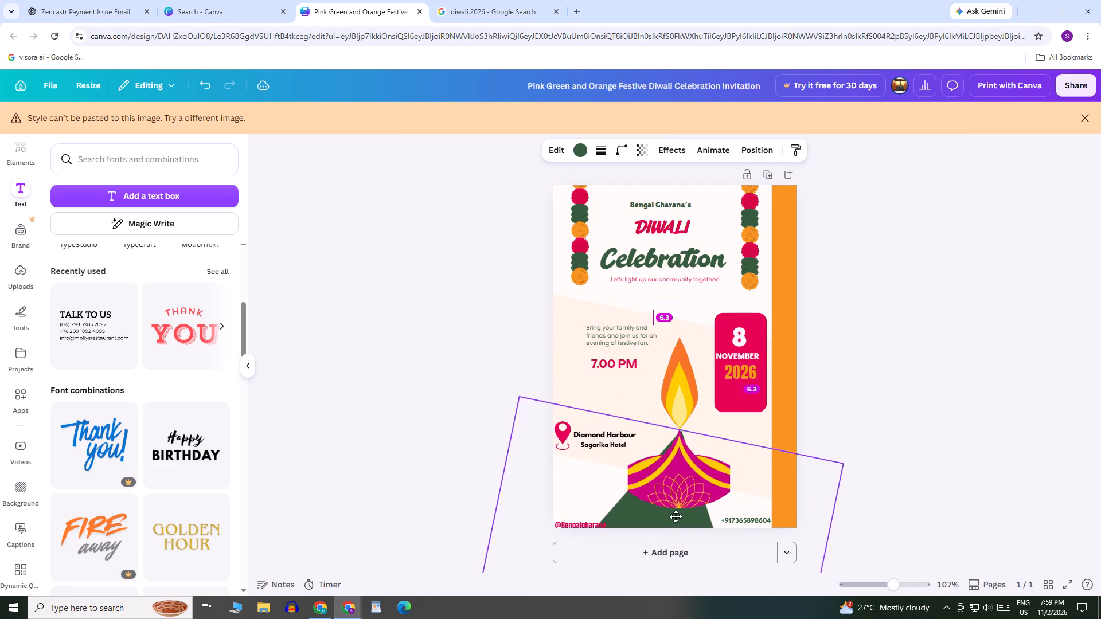
{"action": "left_click_drag", "start_coordinate": [676, 516], "coordinate": [713, 311]}
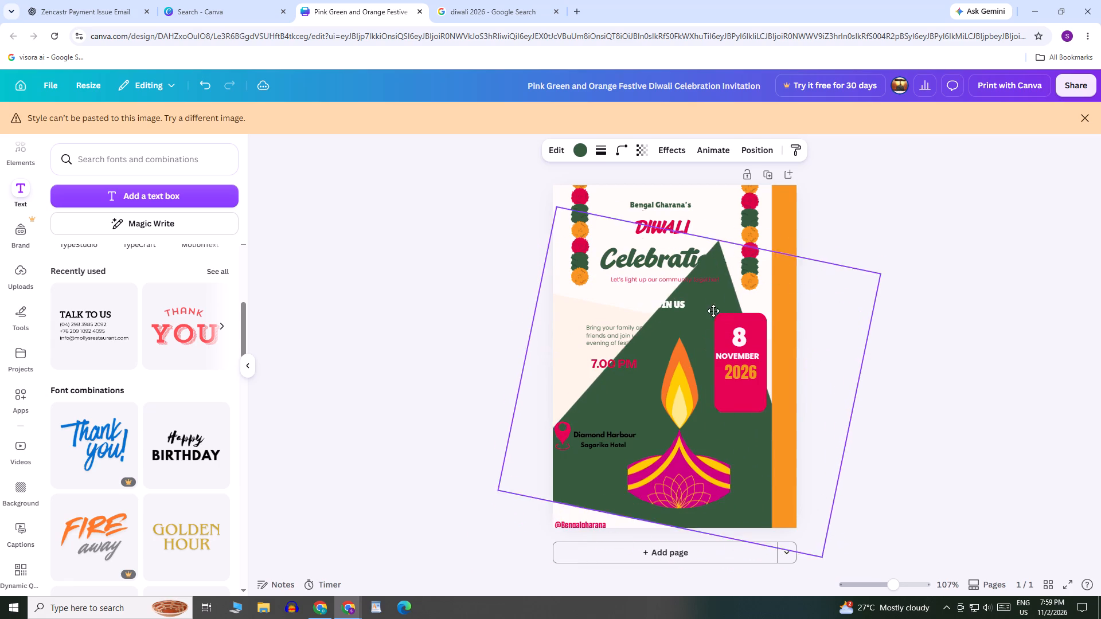
{"action": "left_click_drag", "start_coordinate": [713, 311], "coordinate": [698, 433]}
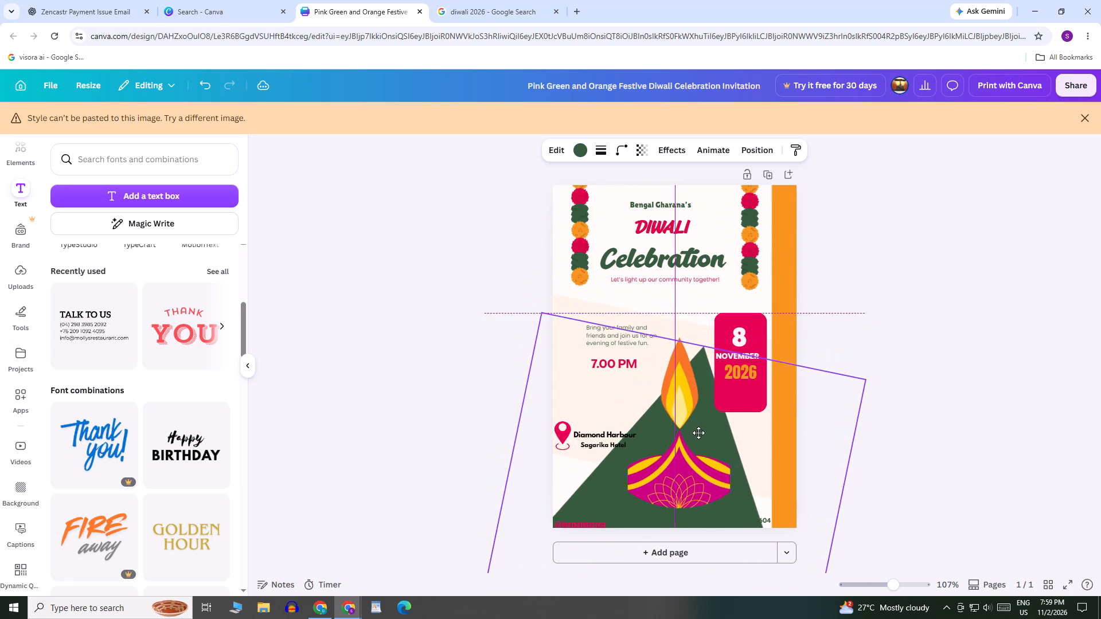
{"action": "left_click_drag", "start_coordinate": [698, 433], "coordinate": [688, 447]}
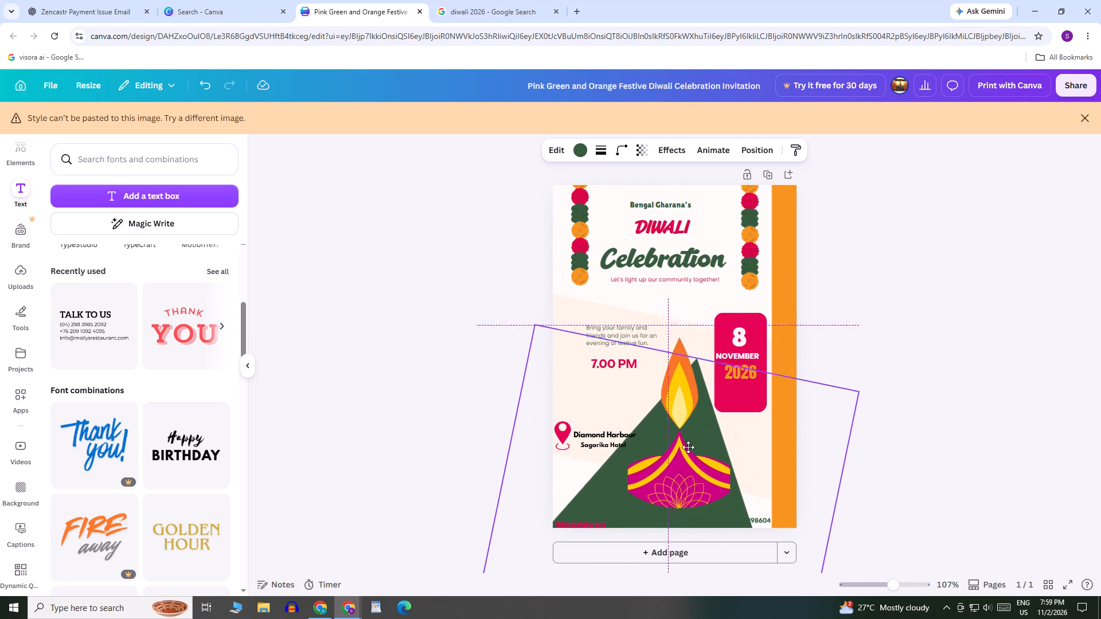
{"action": "left_click_drag", "start_coordinate": [688, 447], "coordinate": [666, 467]}
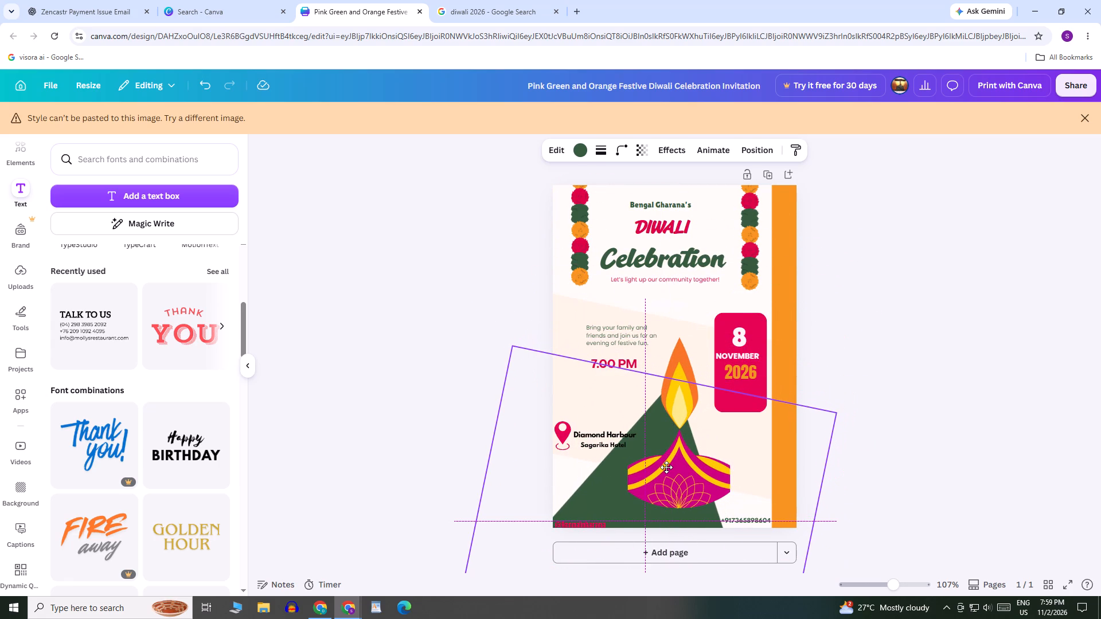
{"action": "left_click_drag", "start_coordinate": [666, 467], "coordinate": [667, 467]}
{"action": "left_click", "coordinate": [1006, 416]}
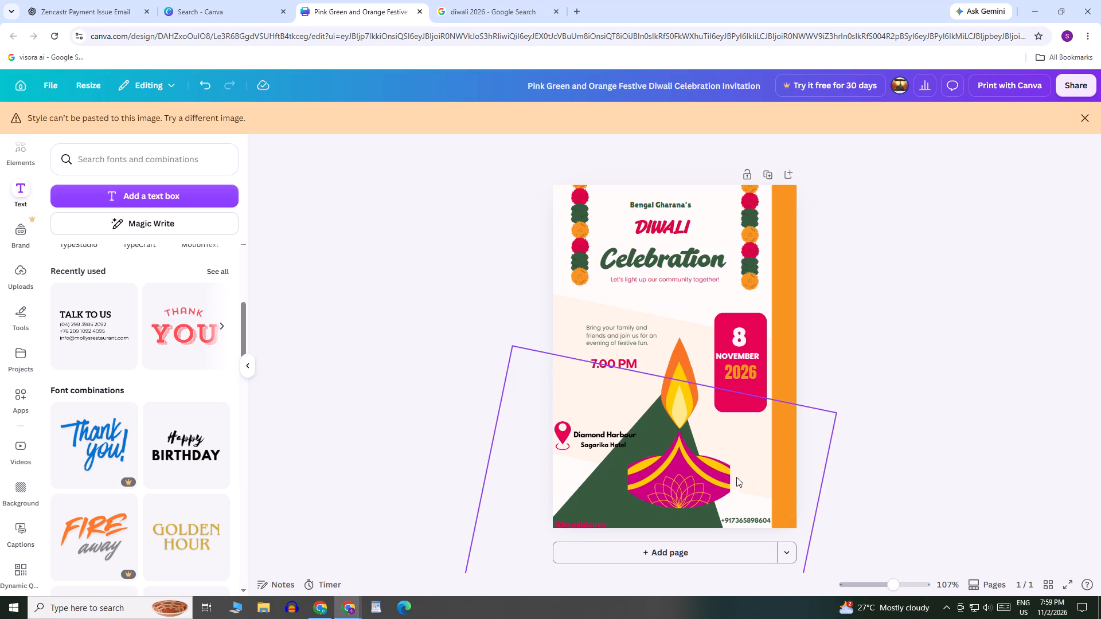
{"action": "left_click", "coordinate": [977, 360]}
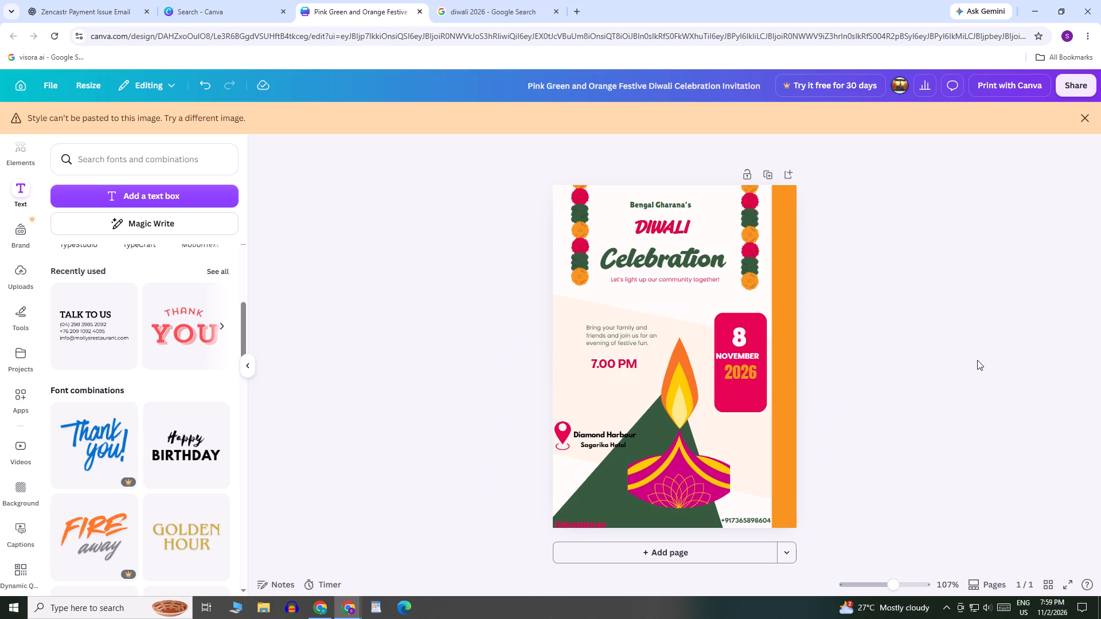
Download the invitation as a high-quality PNG at size 1.
{"action": "scroll", "coordinate": [815, 364], "scroll_direction": "up", "scroll_amount": 4}
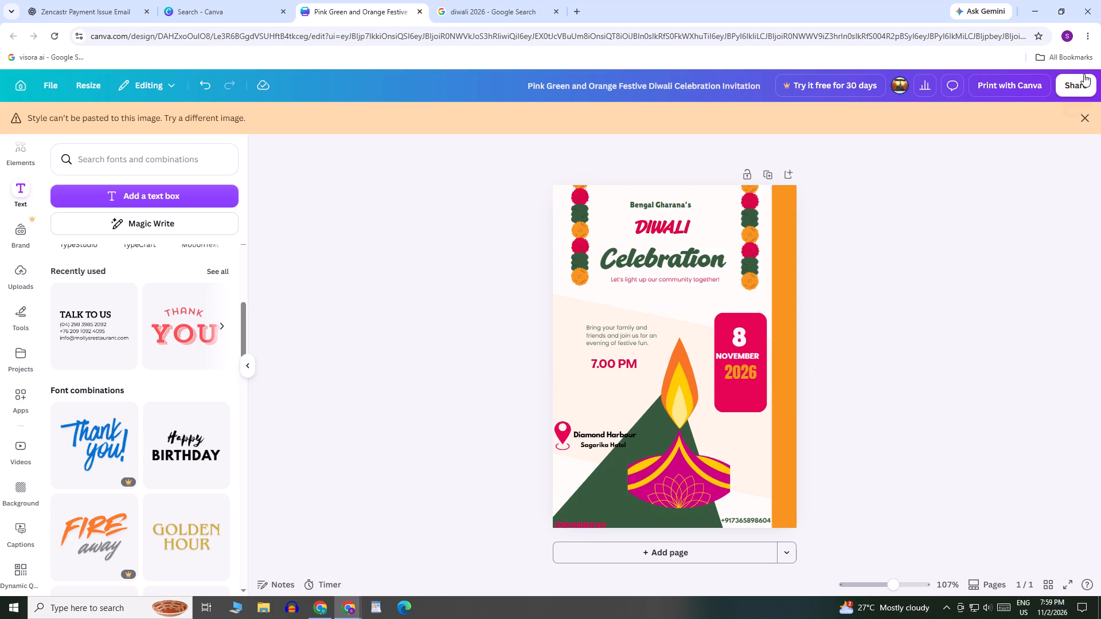
{"action": "left_click", "coordinate": [1084, 74]}
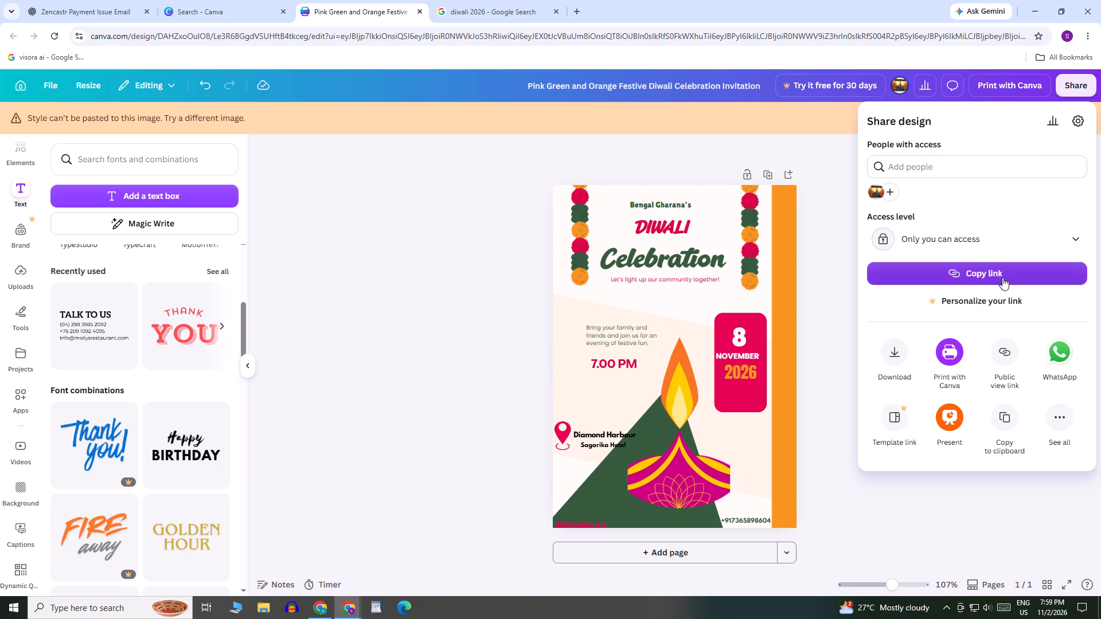
{"action": "left_click", "coordinate": [900, 361]}
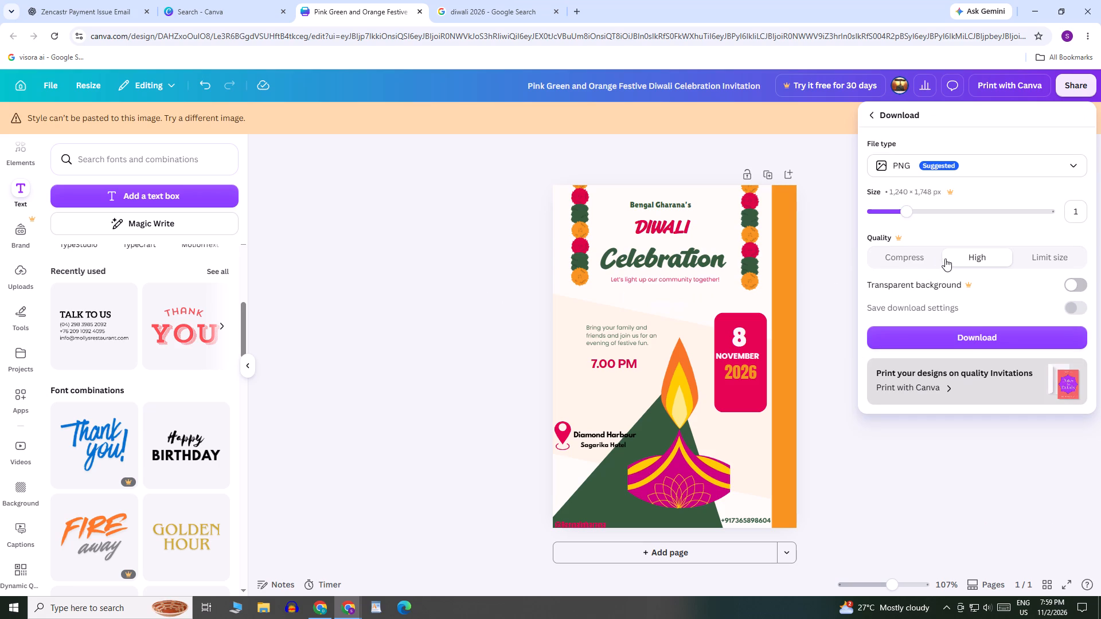
{"action": "left_click", "coordinate": [967, 328]}
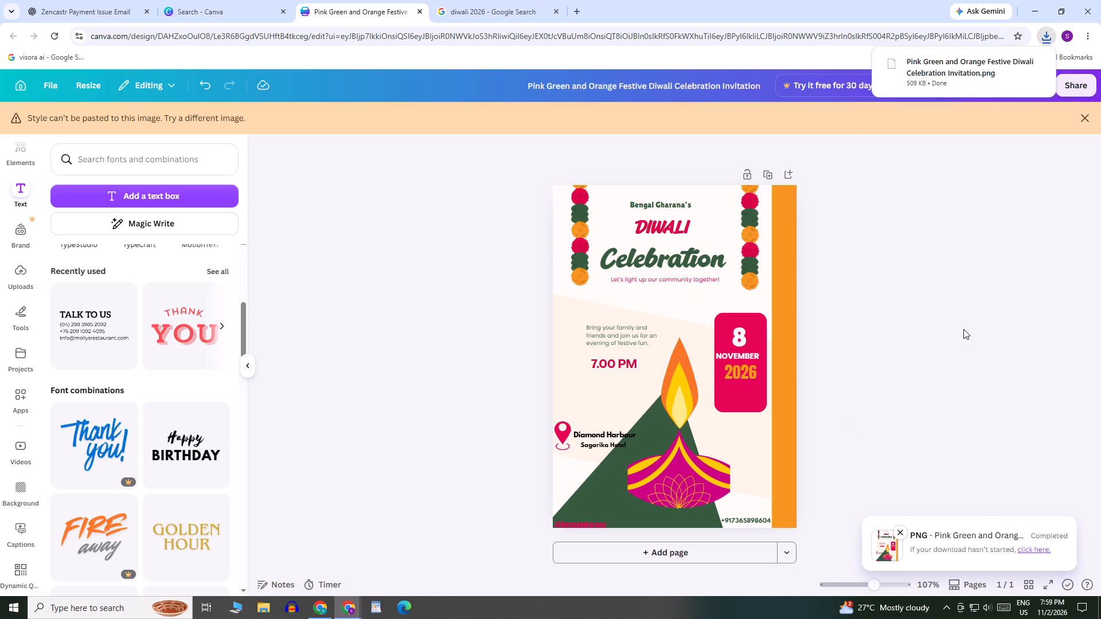
Open the downloaded invitation PNG in Photos and examine it enlarged from the heading to the footer contacts.
{"action": "left_click", "coordinate": [948, 78]}
{"action": "left_click", "coordinate": [1012, 65]}
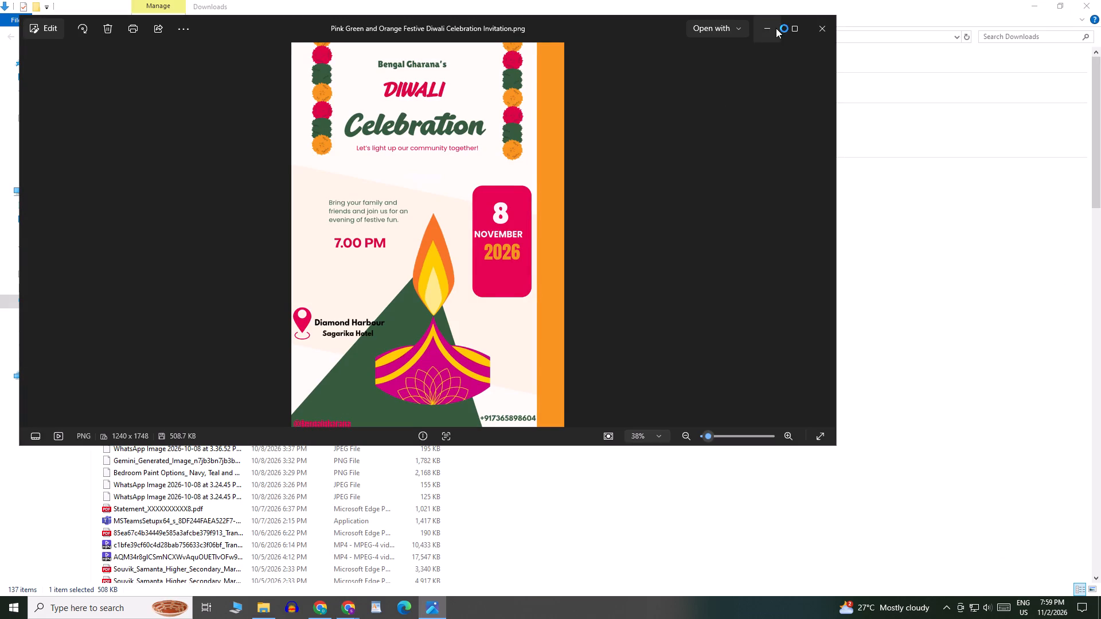
{"action": "left_click", "coordinate": [792, 27]}
{"action": "scroll", "coordinate": [648, 433], "scroll_direction": "up", "scroll_amount": 6}
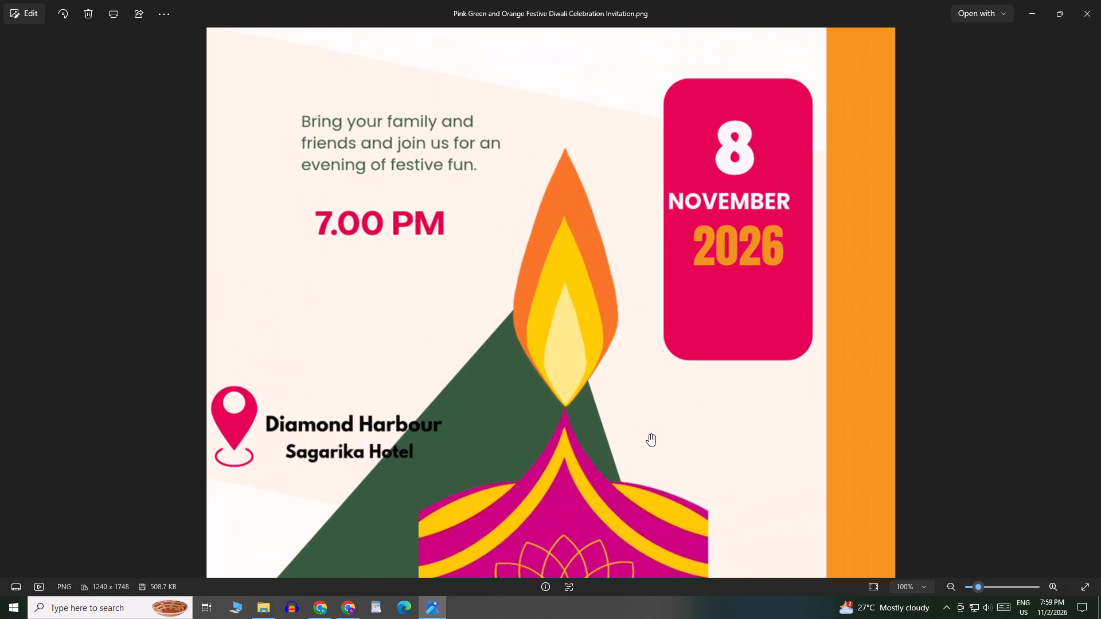
{"action": "left_click_drag", "start_coordinate": [514, 349], "coordinate": [588, 376]}
{"action": "left_click_drag", "start_coordinate": [589, 198], "coordinate": [602, 424]}
{"action": "left_click_drag", "start_coordinate": [646, 255], "coordinate": [647, 284]}
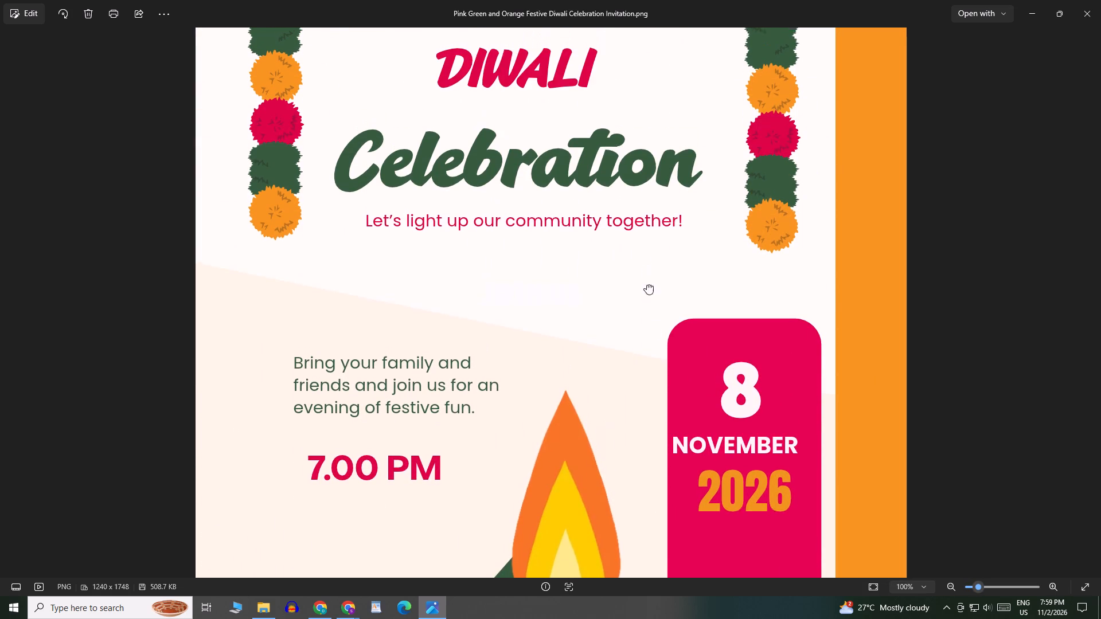
{"action": "left_click_drag", "start_coordinate": [647, 284], "coordinate": [661, 386]}
{"action": "left_click_drag", "start_coordinate": [768, 335], "coordinate": [766, 334]}
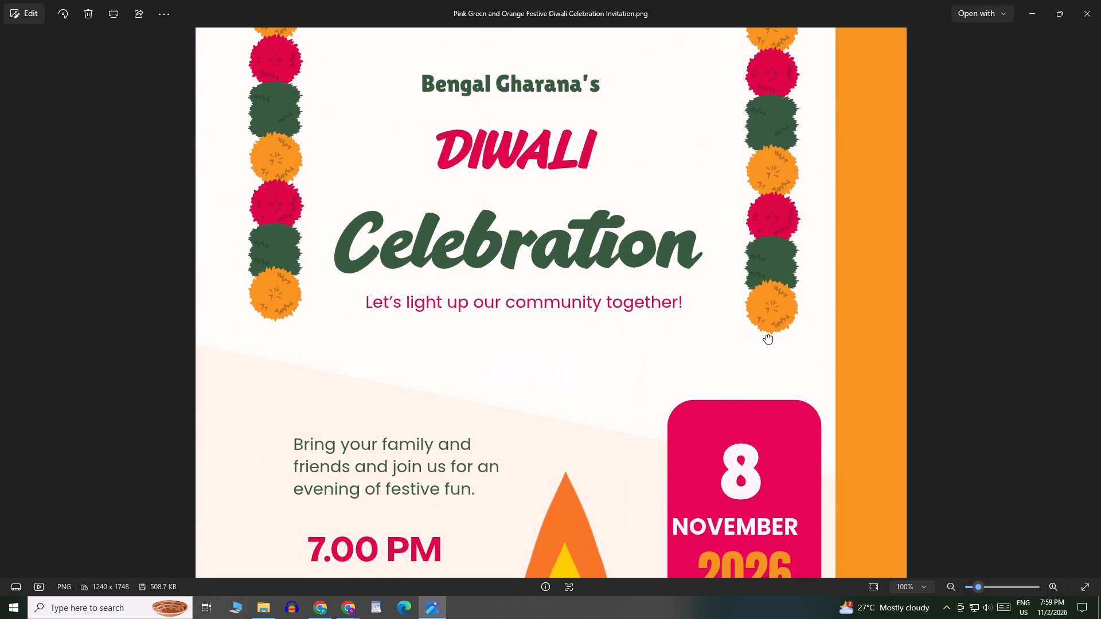
{"action": "left_click_drag", "start_coordinate": [766, 334], "coordinate": [718, 308]}
{"action": "left_click_drag", "start_coordinate": [714, 440], "coordinate": [728, 213]}
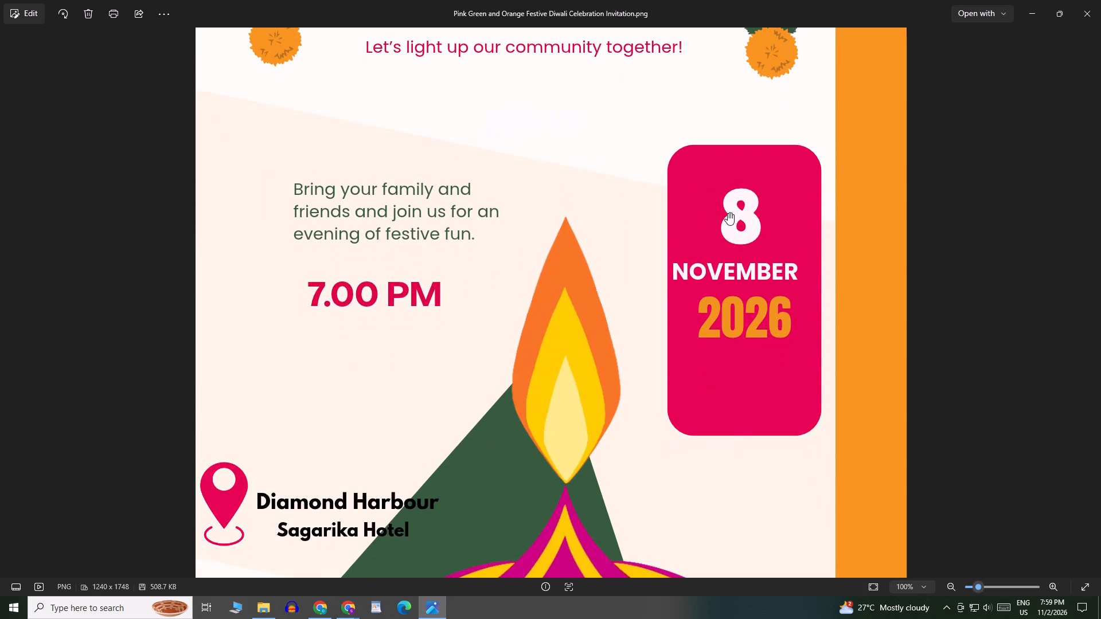
{"action": "left_click_drag", "start_coordinate": [728, 213], "coordinate": [728, 211]}
{"action": "left_click_drag", "start_coordinate": [740, 352], "coordinate": [741, 194]}
{"action": "left_click_drag", "start_coordinate": [730, 352], "coordinate": [756, 189]}
{"action": "left_click_drag", "start_coordinate": [736, 346], "coordinate": [752, 273]}
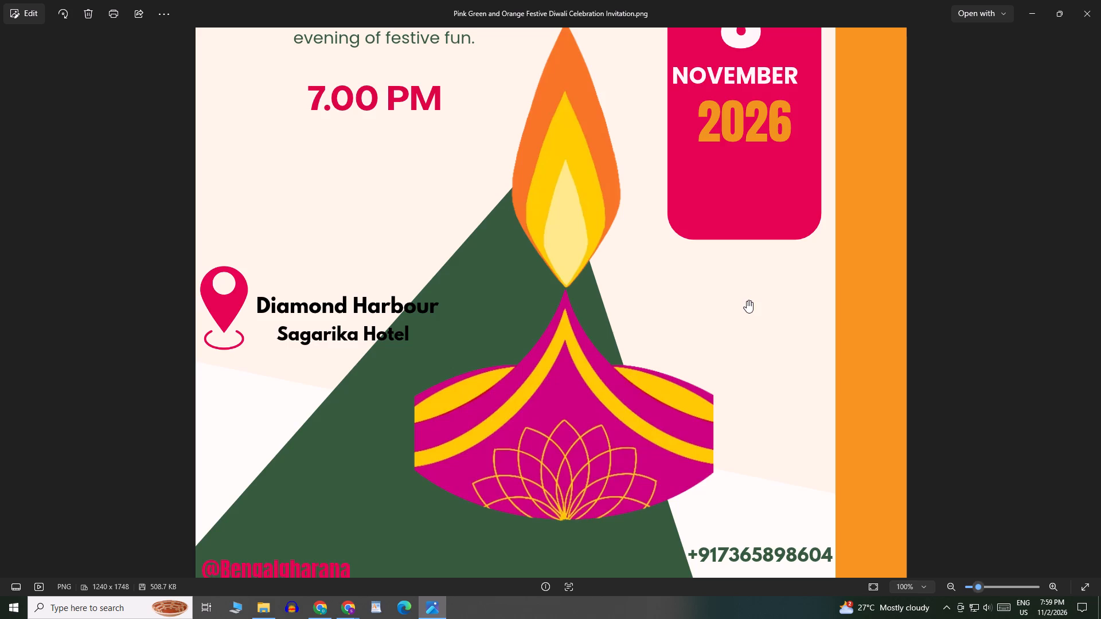
{"action": "scroll", "coordinate": [747, 309], "scroll_direction": "down", "scroll_amount": 12}
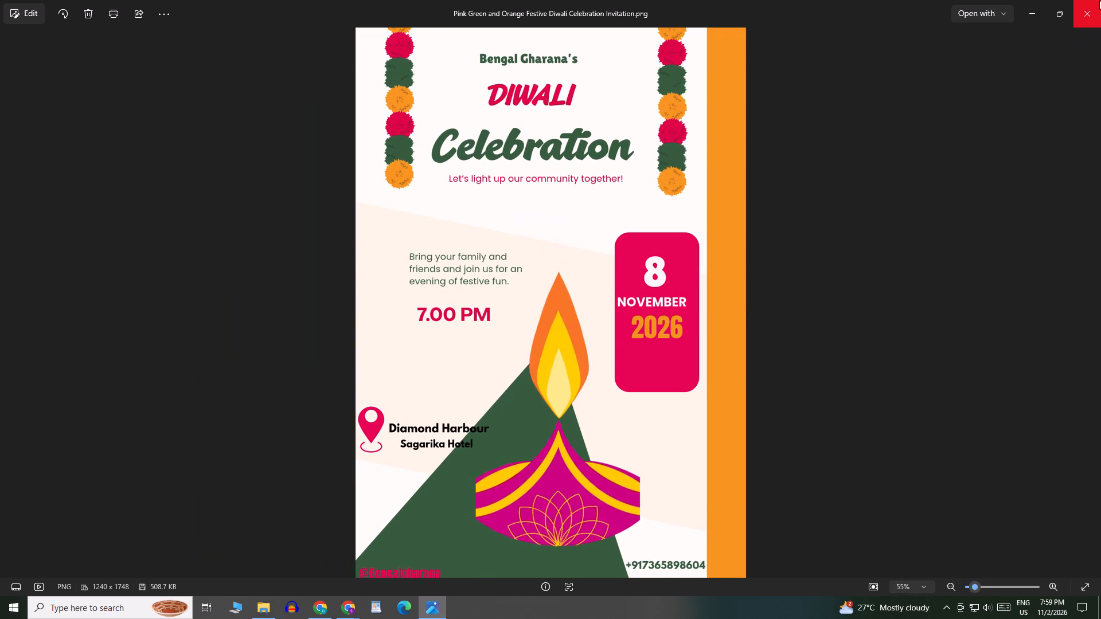
{"action": "left_click", "coordinate": [1098, 1]}
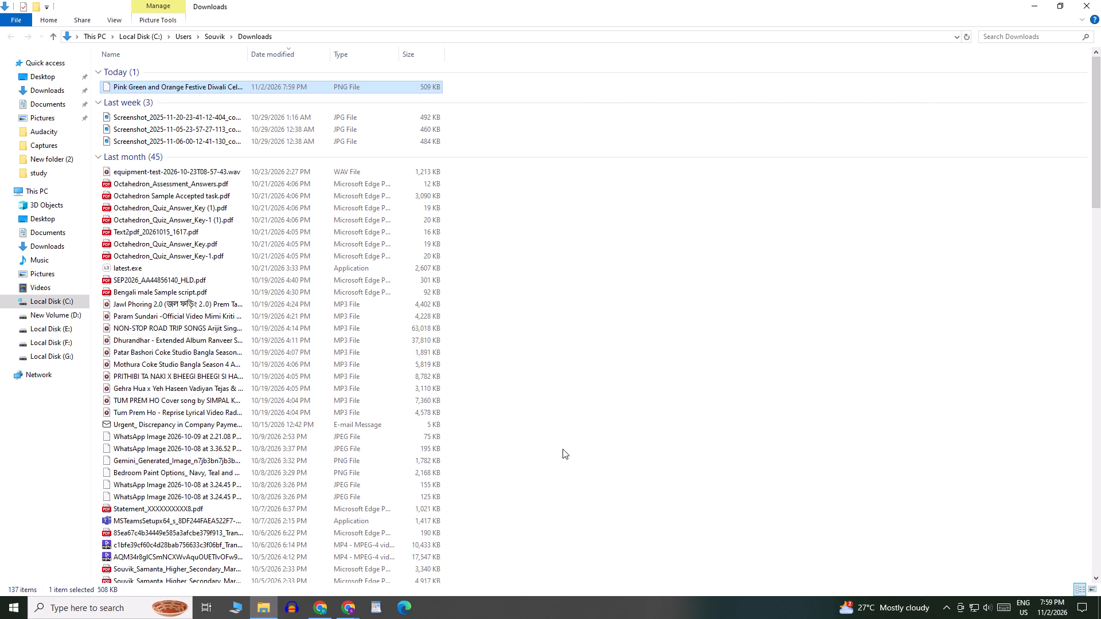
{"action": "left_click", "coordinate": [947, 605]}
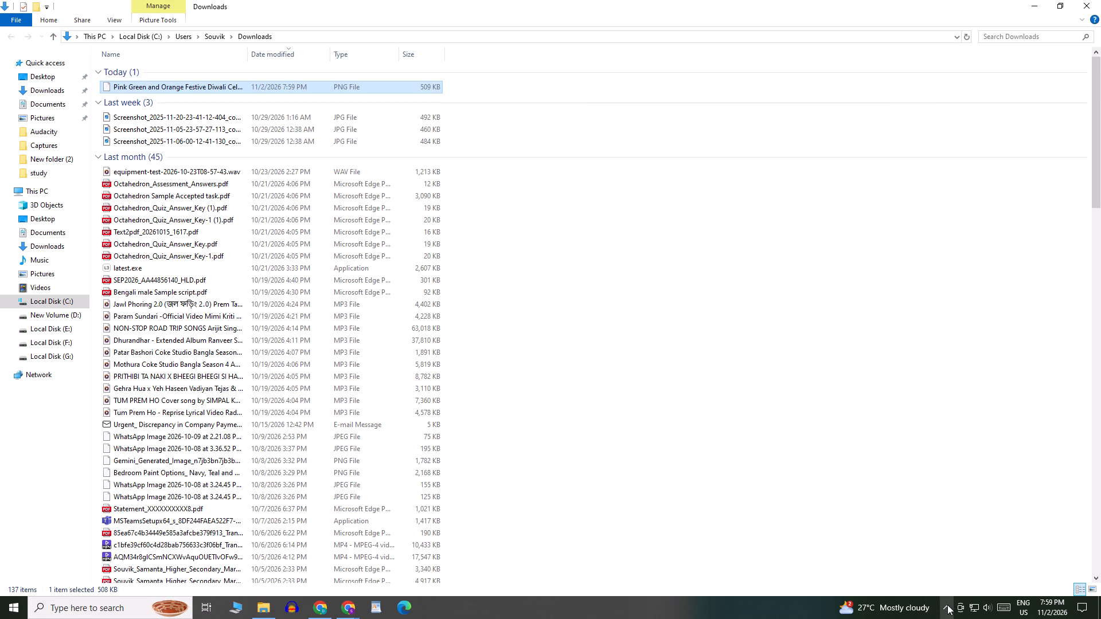